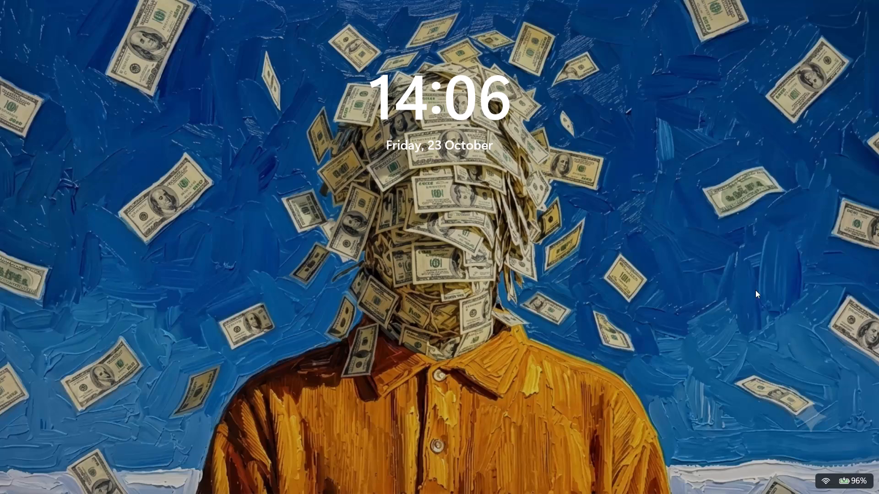
Dismiss the lock screen to return to the open browser session.
click(493, 283)
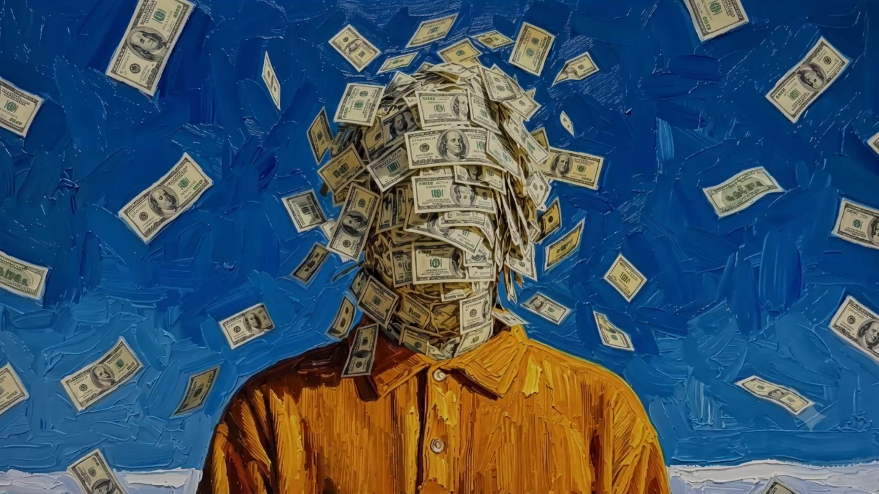
Examine recent price action on the 30-minute XAUUSD chart around the marked zones, the CISD and PWL levels and the daily candles.
drag(569, 295, 560, 267)
scroll(561, 266, down, 3)
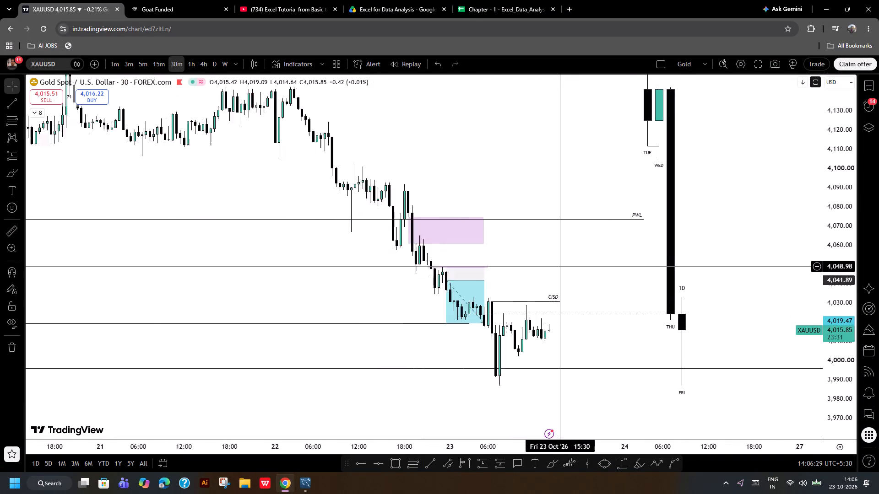
drag(632, 260, 617, 273)
drag(568, 153, 381, 157)
drag(714, 159, 722, 158)
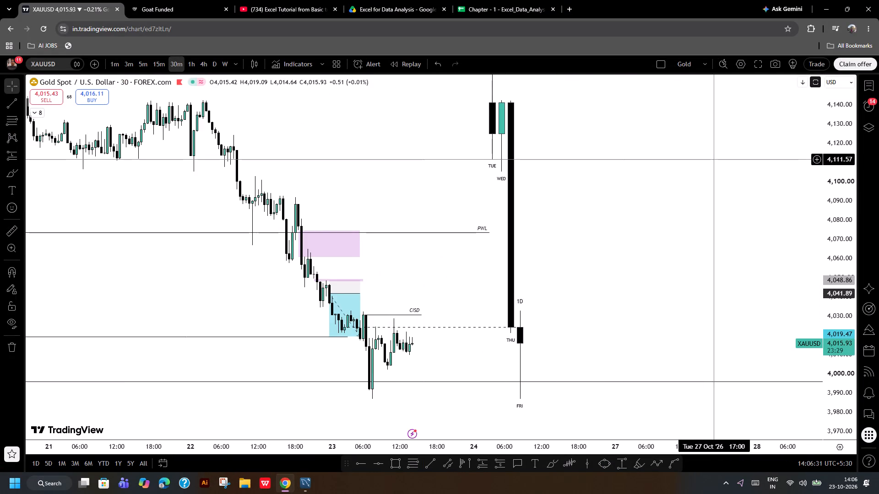
drag(722, 158, 809, 145)
click(852, 226)
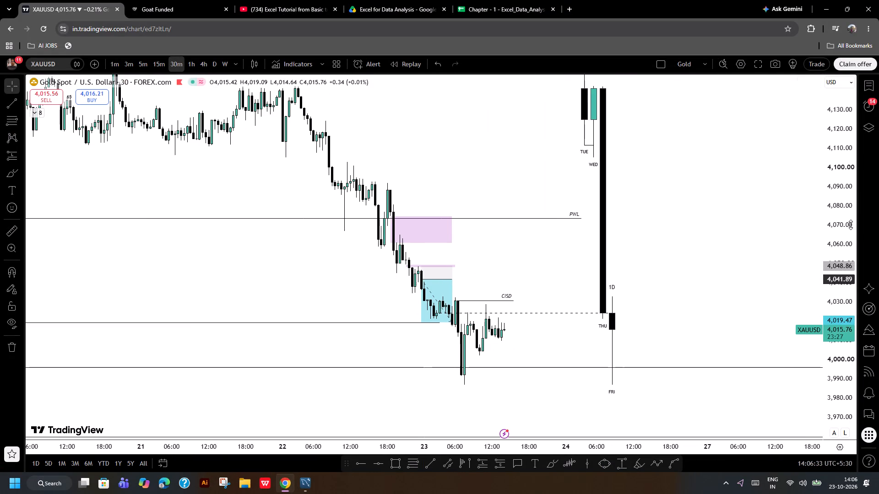
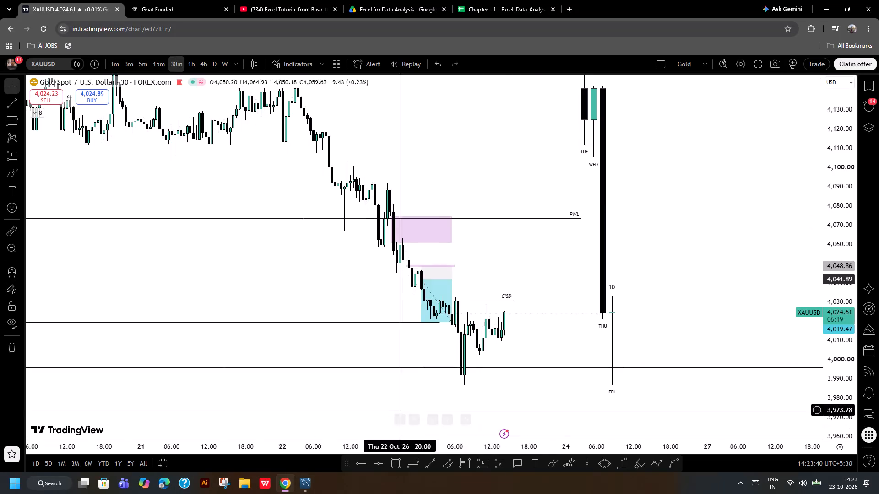
Examine the 30-minute XAUUSD candles around the blue short-position box and the CISD level.
scroll(376, 356, up, 2)
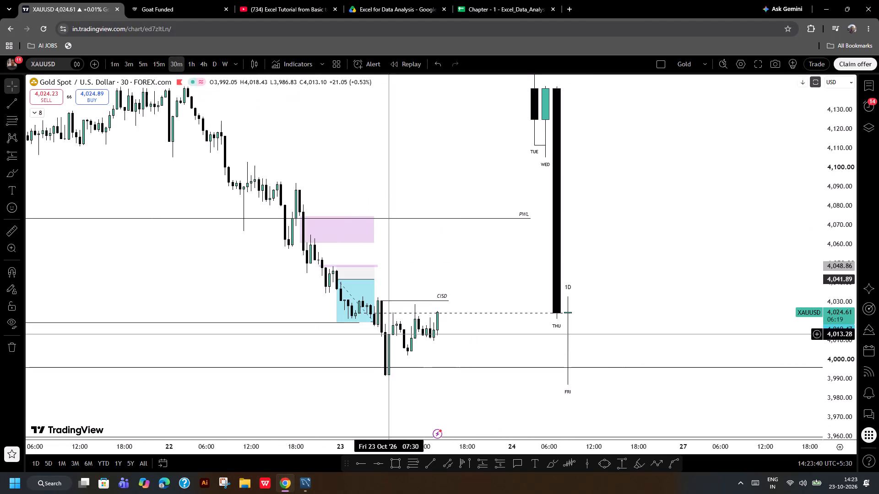
drag(424, 262, 450, 256)
scroll(508, 269, down, 1)
drag(835, 387, 798, 135)
scroll(705, 256, up, 3)
drag(628, 279, 804, 128)
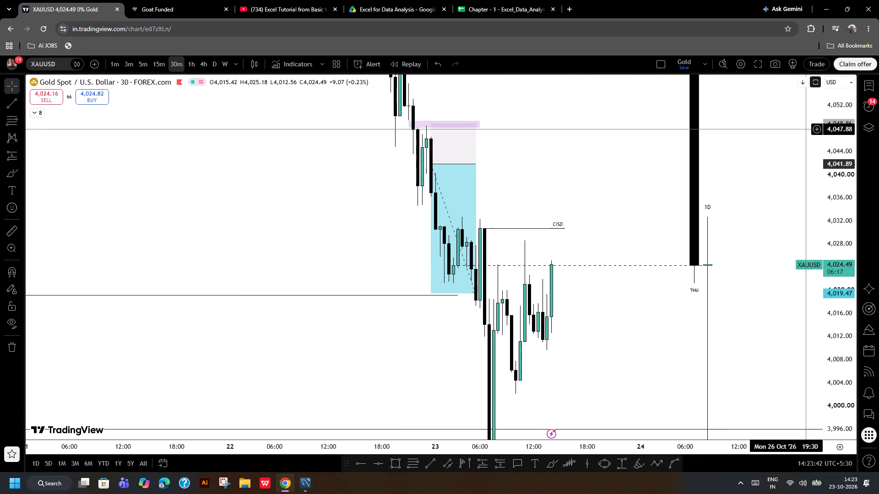
drag(716, 183, 682, 211)
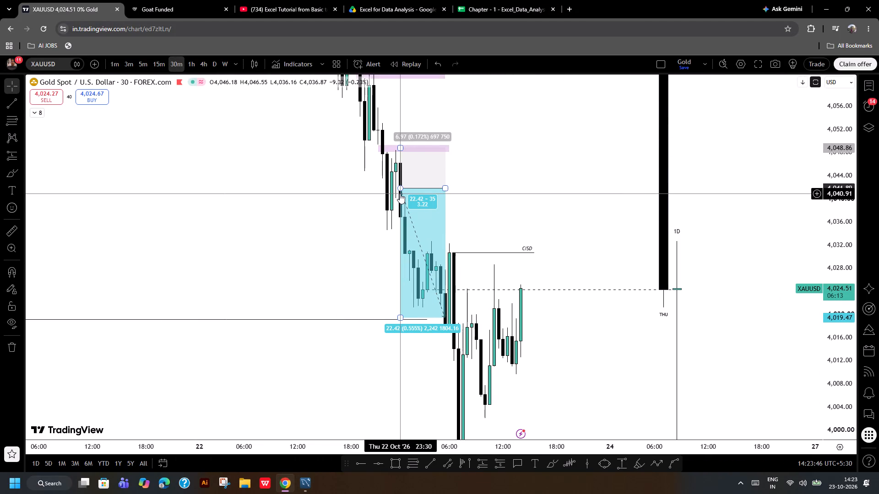
Switch the XAUUSD chart to the 3-minute interval.
click(129, 64)
Examine the 3-minute price action around the pink zone, the short-position box and the subsequent swings.
scroll(261, 116, down, 4)
scroll(400, 162, down, 5)
drag(492, 193, 631, 196)
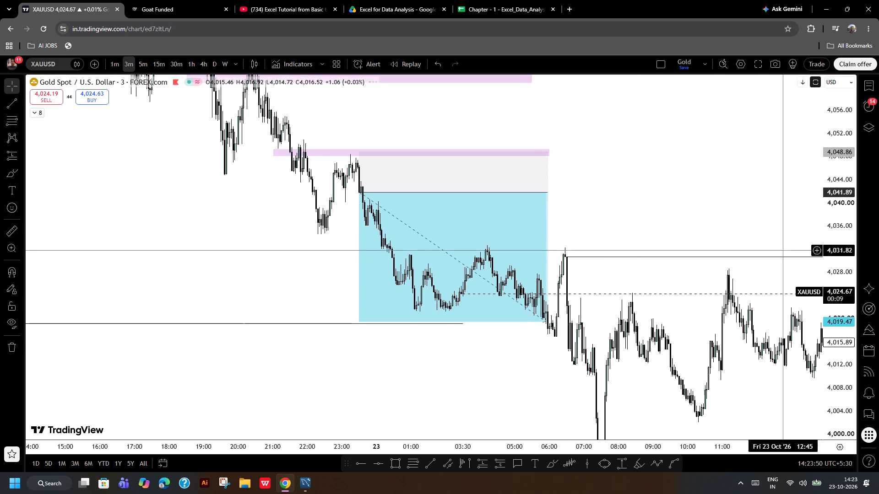
drag(847, 346, 838, 183)
drag(724, 182, 839, 234)
scroll(844, 238, up, 4)
drag(798, 180, 648, 217)
scroll(659, 219, up, 4)
drag(581, 209, 762, 205)
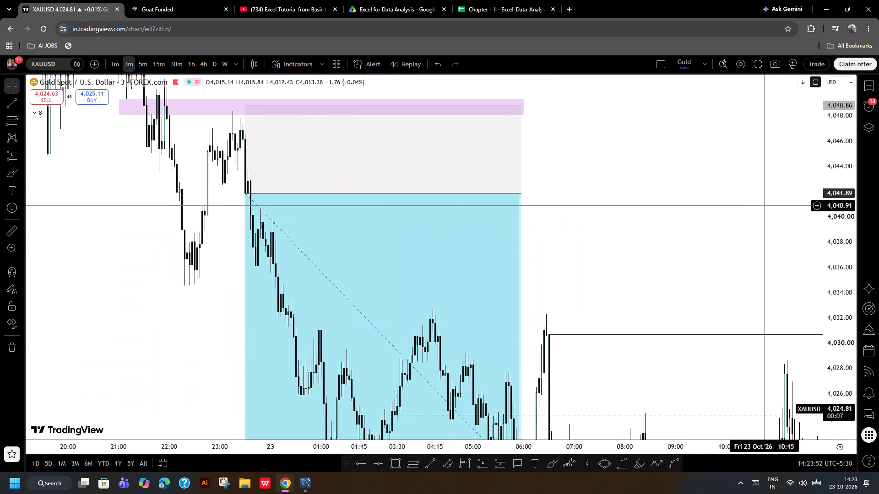
drag(844, 172, 803, 285)
scroll(742, 244, down, 4)
drag(744, 230, 704, 207)
click(704, 207)
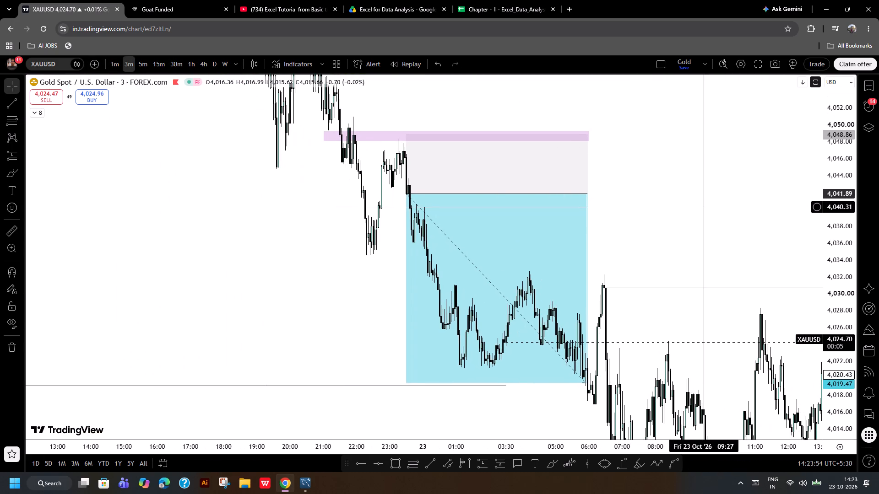
scroll(648, 209, up, 2)
drag(636, 204, 641, 208)
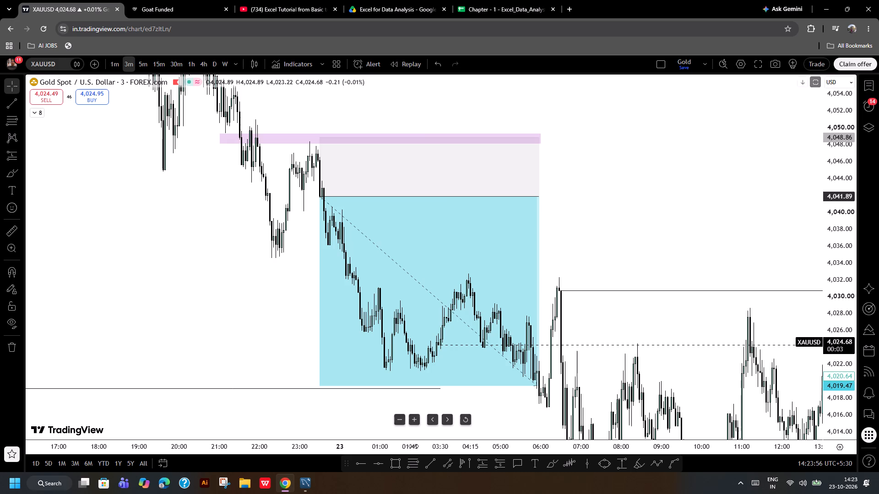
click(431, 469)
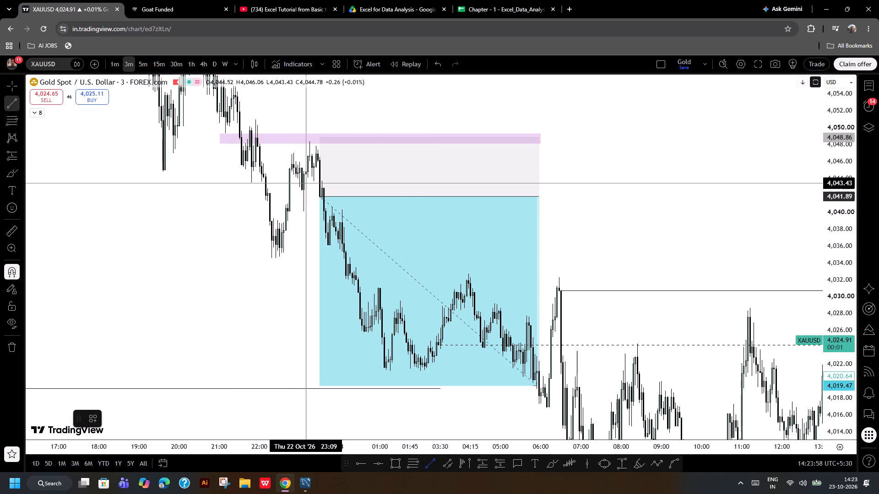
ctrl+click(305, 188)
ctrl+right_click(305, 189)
Draw a short horizontal trend line at about 4,042.7 from the pullback before the short entry to the 22 October drop near 23:30.
ctrl+drag(417, 441, 420, 451)
drag(429, 476, 429, 468)
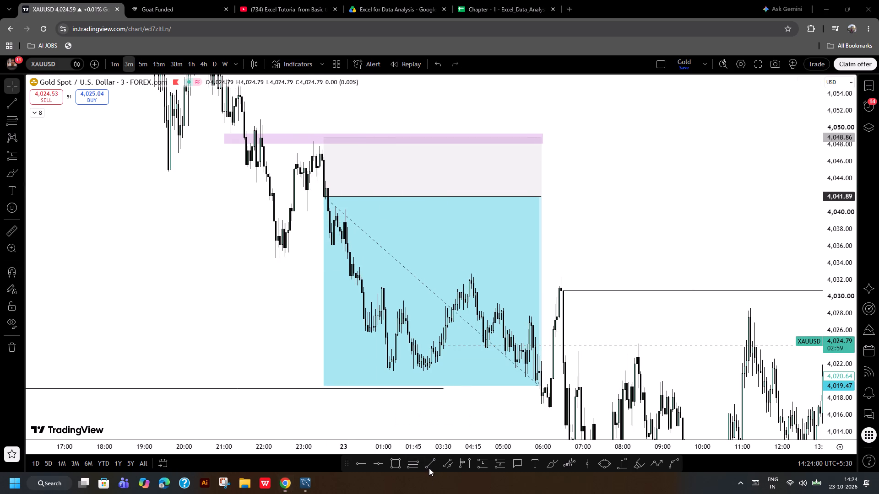
drag(429, 468, 429, 467)
click(429, 467)
ctrl+click(307, 190)
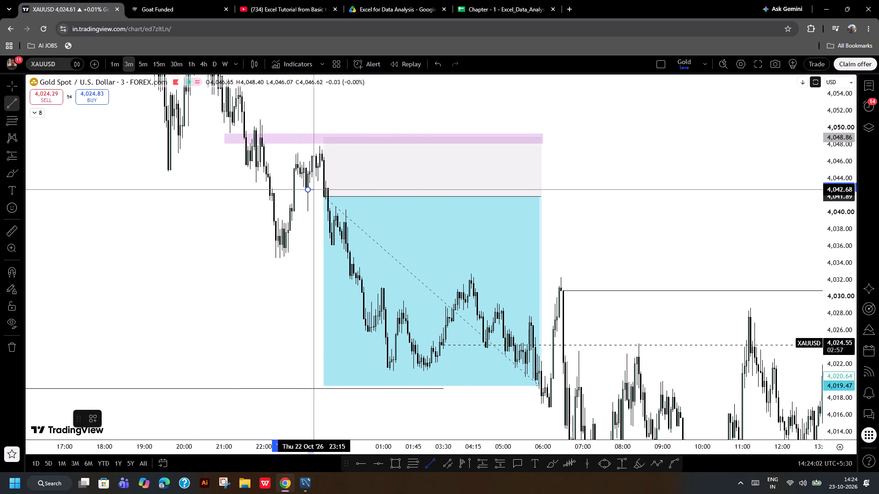
shift+click(325, 190)
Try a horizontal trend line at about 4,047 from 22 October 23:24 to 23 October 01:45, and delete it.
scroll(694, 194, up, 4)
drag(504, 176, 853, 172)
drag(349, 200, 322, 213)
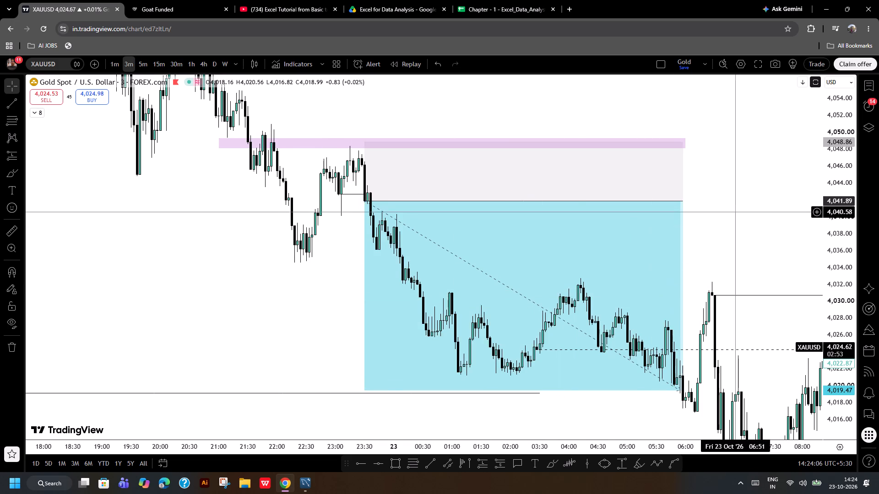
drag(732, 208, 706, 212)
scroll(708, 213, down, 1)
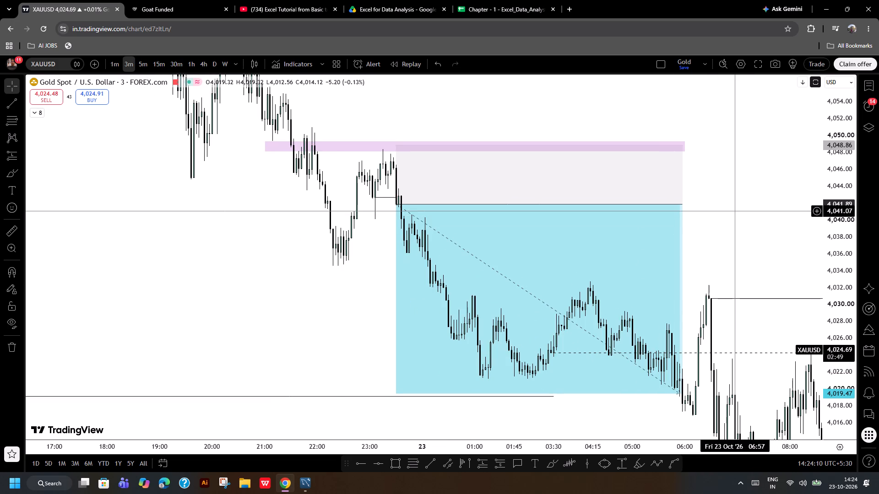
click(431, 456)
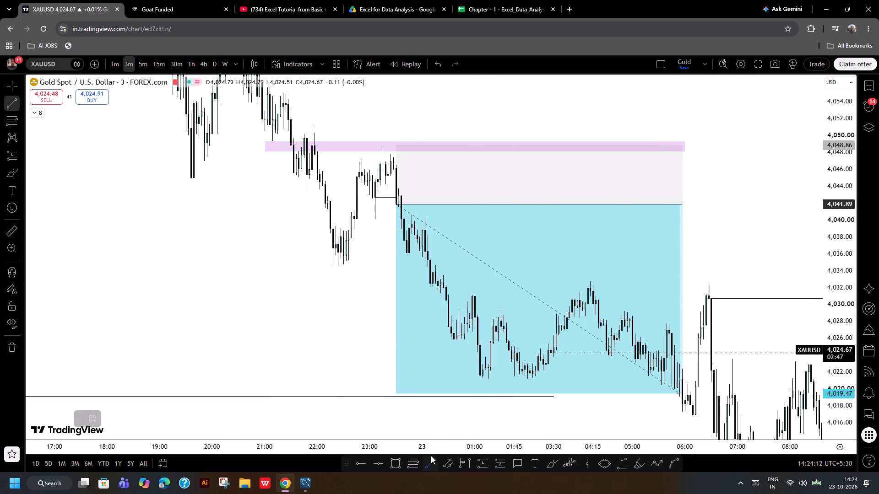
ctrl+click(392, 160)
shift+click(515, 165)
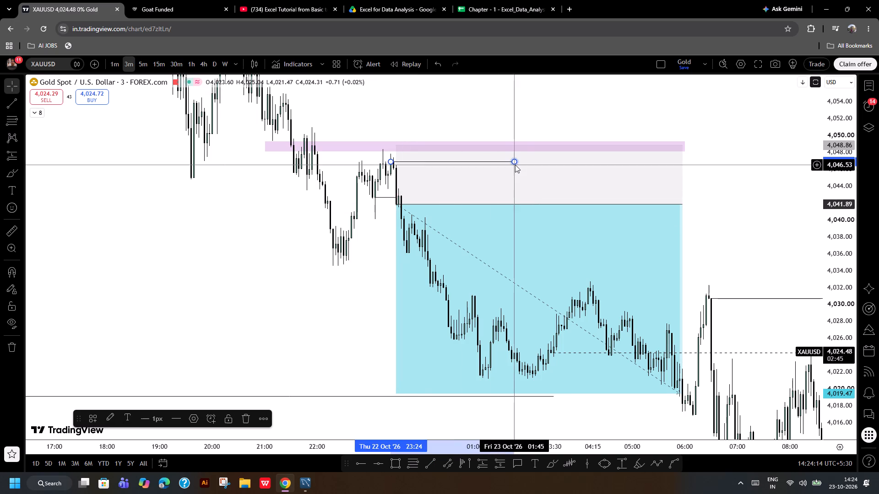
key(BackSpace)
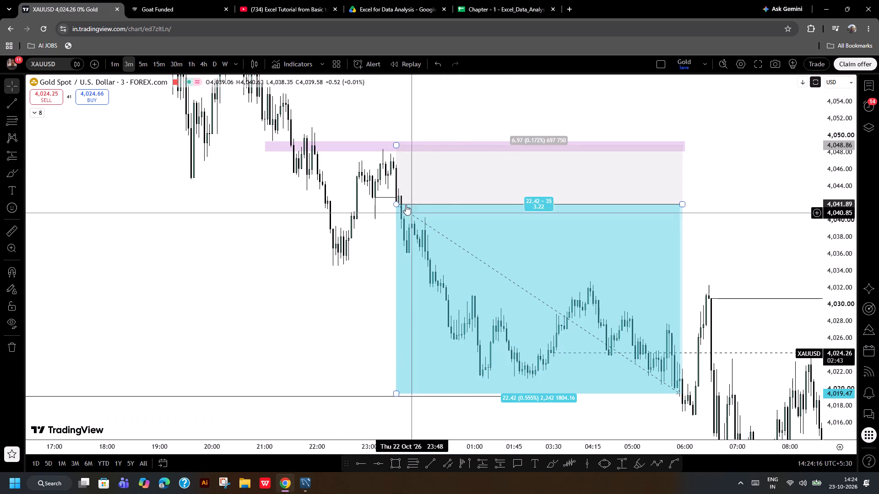
Examine the 3-minute price action around the short entry, its target level and the swing high after the position box.
drag(384, 223, 378, 221)
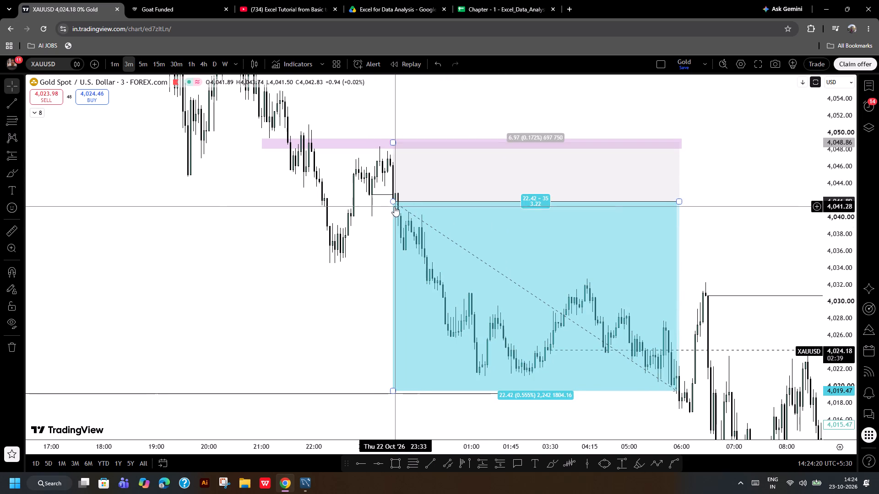
drag(376, 219, 347, 199)
scroll(342, 199, down, 3)
drag(437, 226, 314, 226)
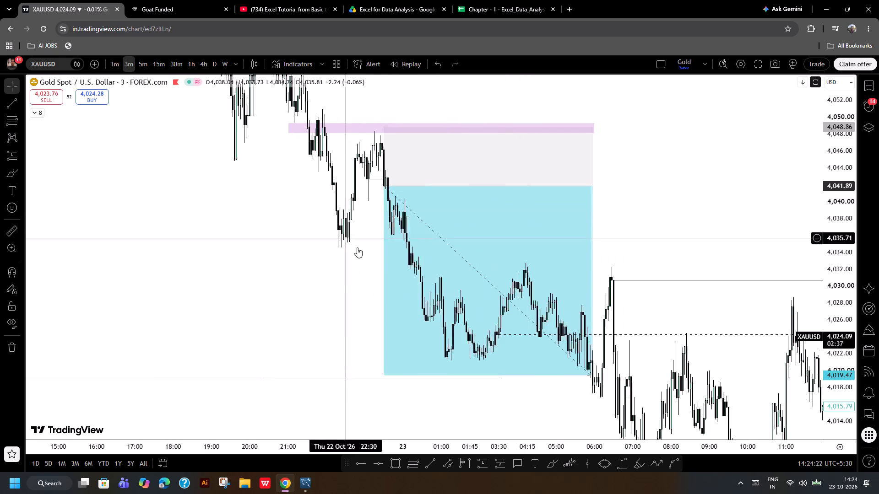
drag(639, 209, 645, 203)
scroll(646, 203, up, 3)
drag(644, 197, 651, 180)
scroll(646, 186, down, 3)
drag(705, 200, 683, 200)
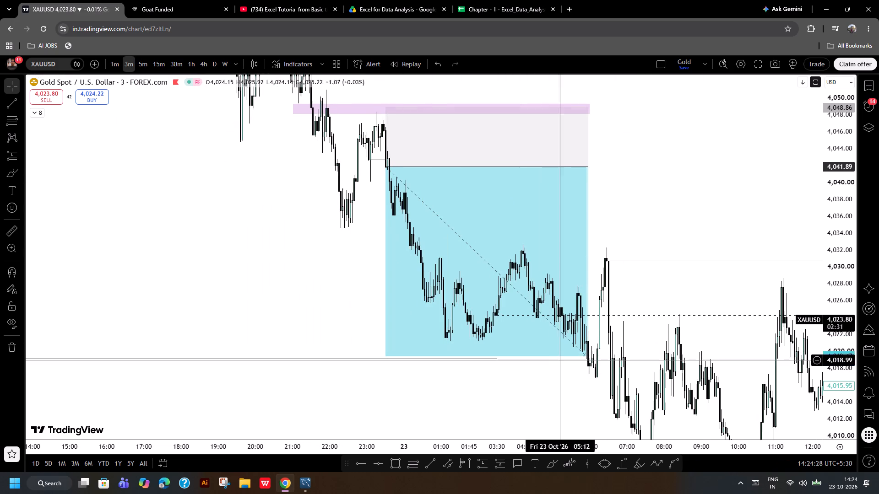
drag(564, 363, 550, 360)
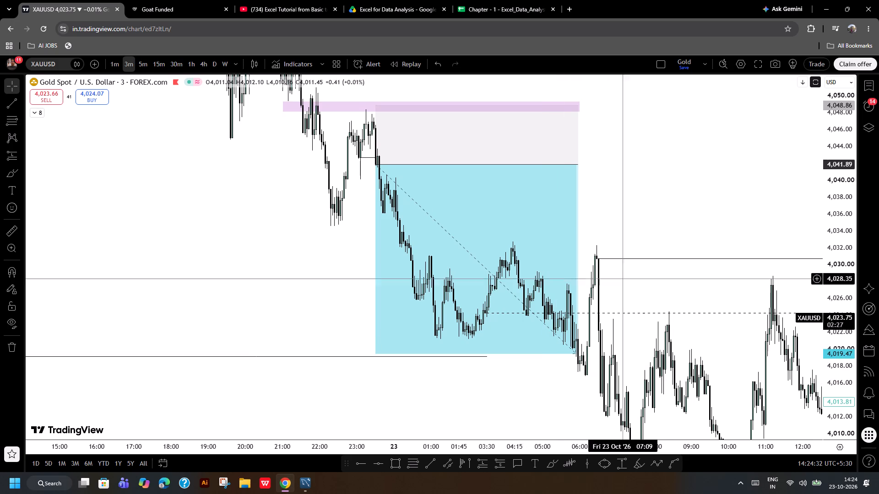
drag(628, 206, 611, 237)
scroll(607, 240, up, 2)
drag(606, 237, 599, 241)
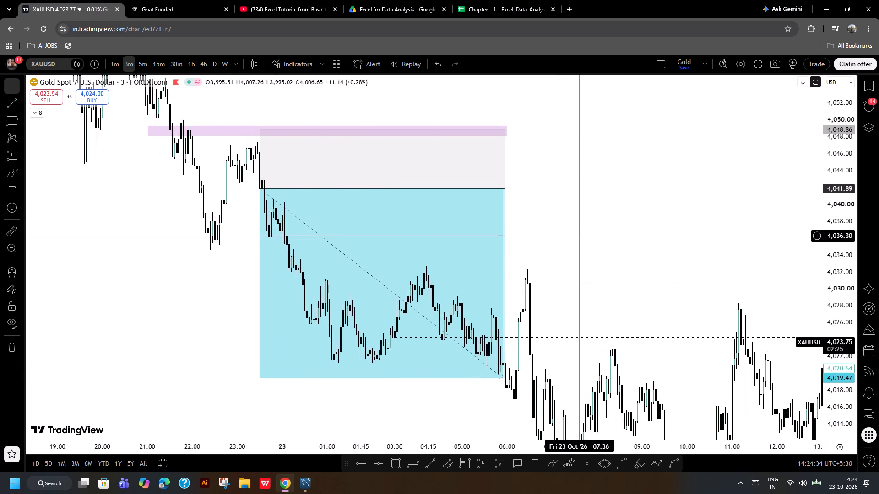
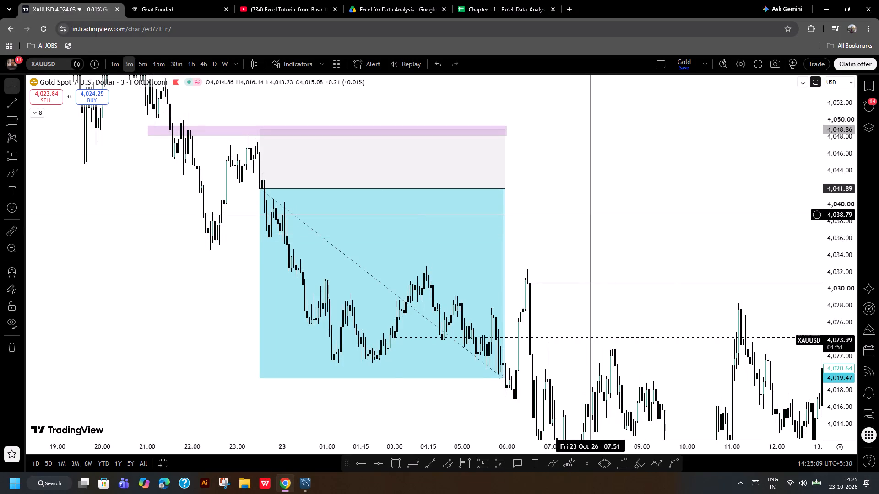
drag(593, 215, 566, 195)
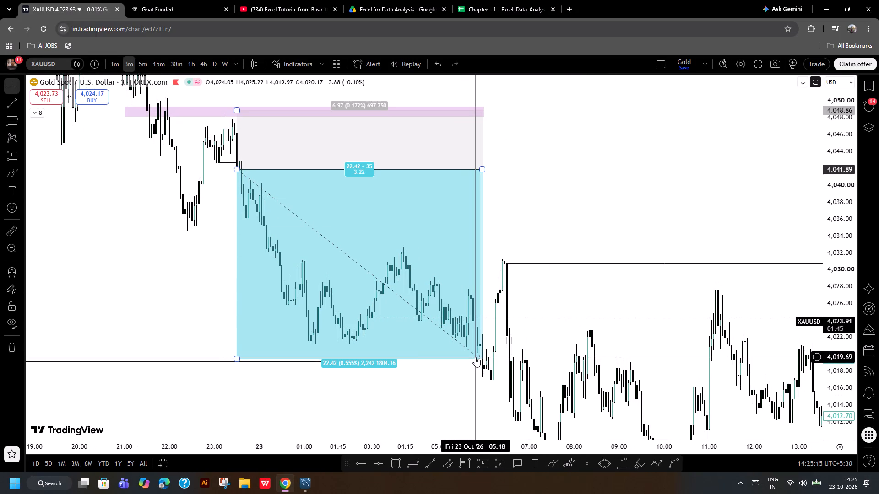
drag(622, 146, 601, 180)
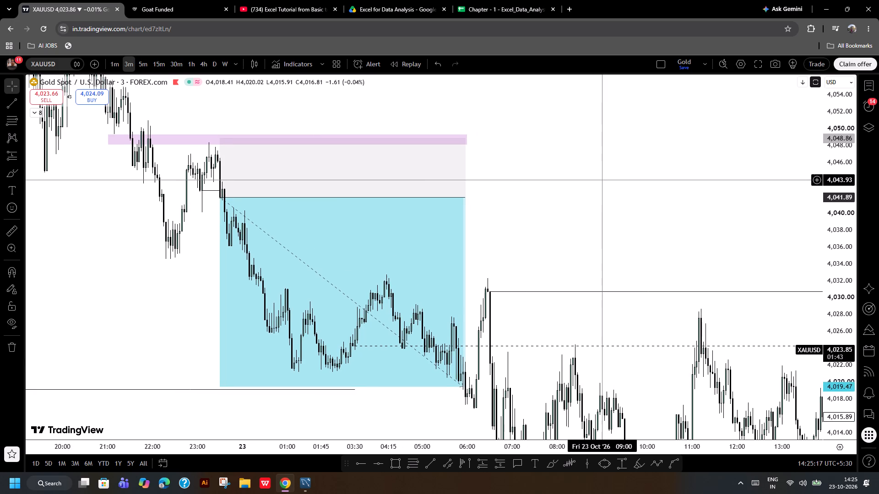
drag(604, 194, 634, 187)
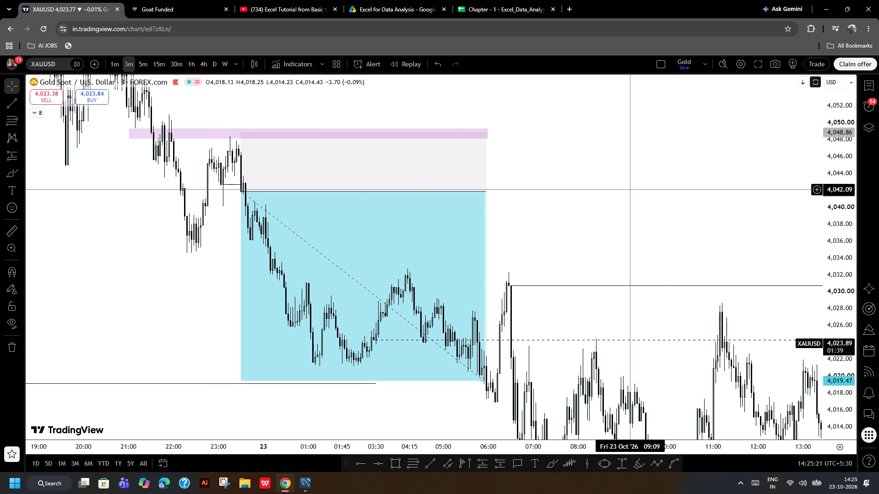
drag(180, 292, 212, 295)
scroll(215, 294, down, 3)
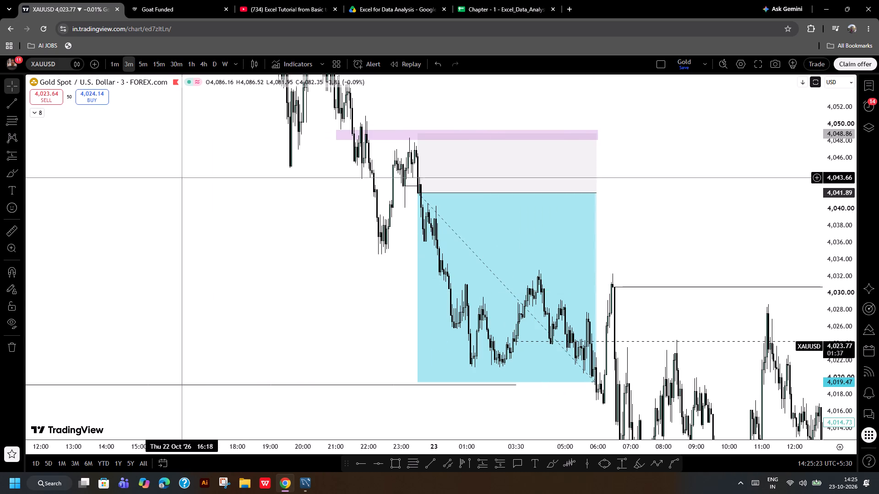
Switch to the 1-hour chart and examine the decline through the PWL line, the short position and the CISD level.
click(182, 61)
click(191, 64)
drag(828, 113, 700, 459)
scroll(718, 317, up, 5)
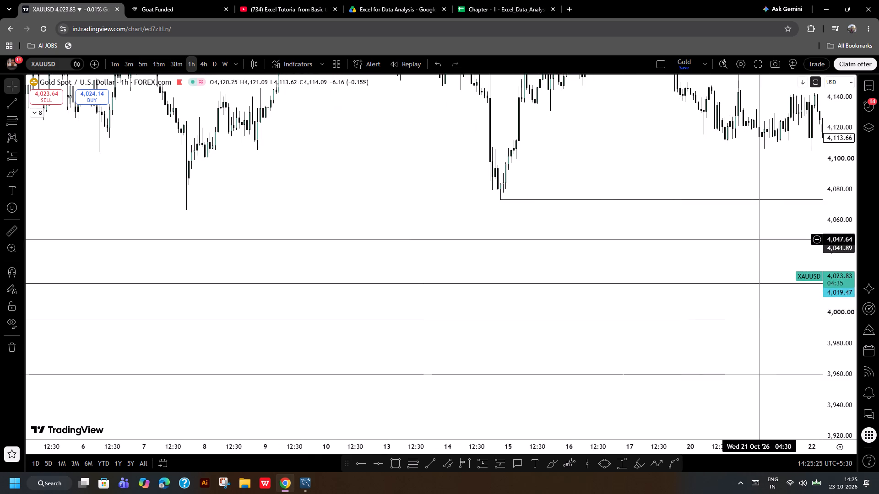
drag(765, 235, 302, 274)
drag(548, 182, 623, 201)
scroll(624, 214, up, 2)
drag(627, 234, 641, 212)
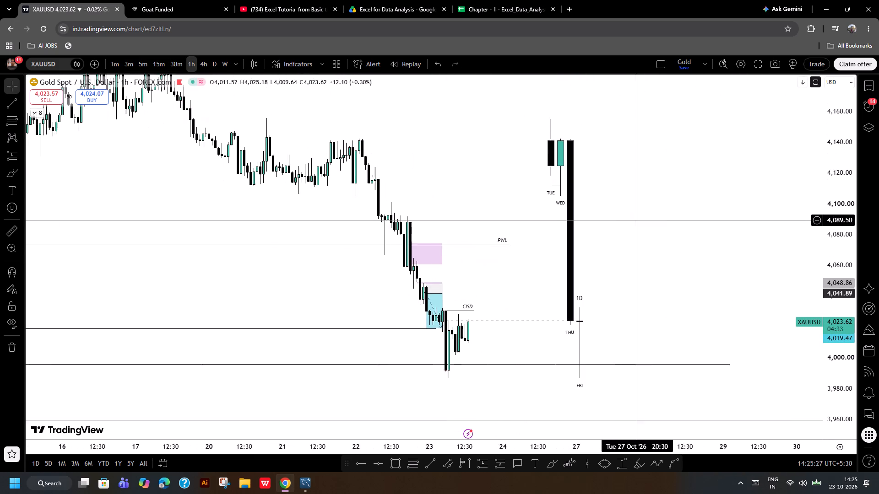
drag(641, 212, 642, 209)
scroll(642, 213, down, 2)
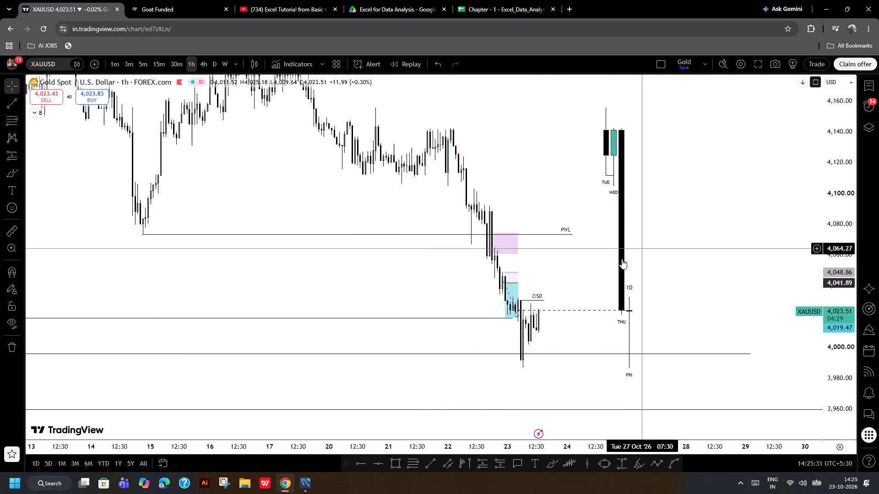
Switch to the daily chart and examine the decline since August against the horizontal lows and the TUE–FRI candle projection.
click(211, 64)
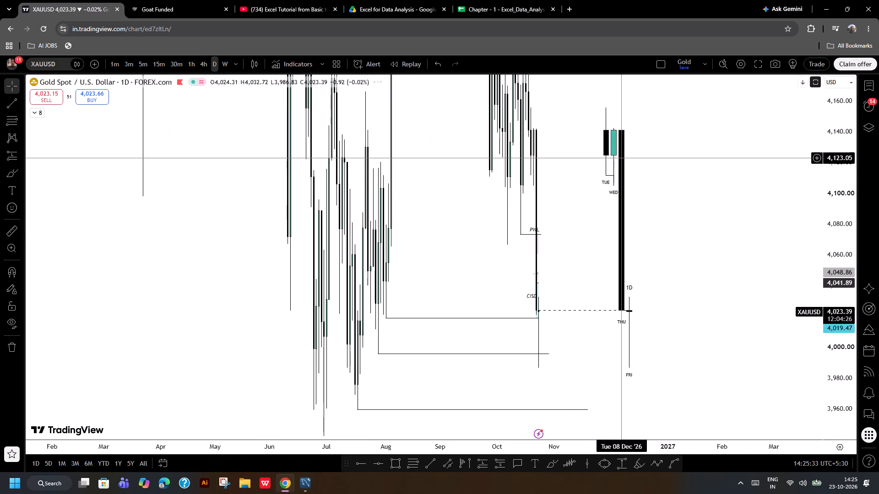
drag(857, 150, 765, 366)
scroll(736, 324, up, 4)
drag(635, 203, 786, 198)
drag(836, 136, 756, 409)
scroll(735, 334, up, 3)
drag(604, 209, 734, 237)
scroll(704, 220, down, 5)
drag(698, 188, 657, 244)
scroll(708, 227, up, 3)
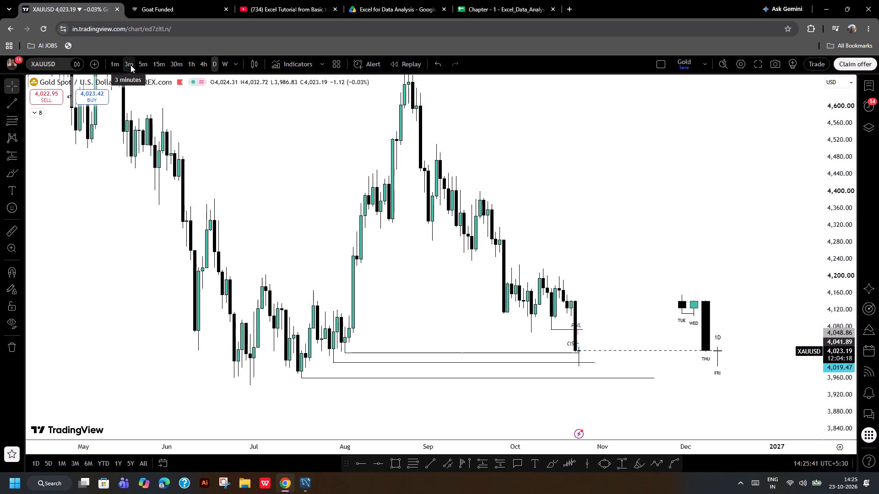
Switch to the weekly chart and examine the latest candles against the marked lows and the 1W candle projection.
click(222, 68)
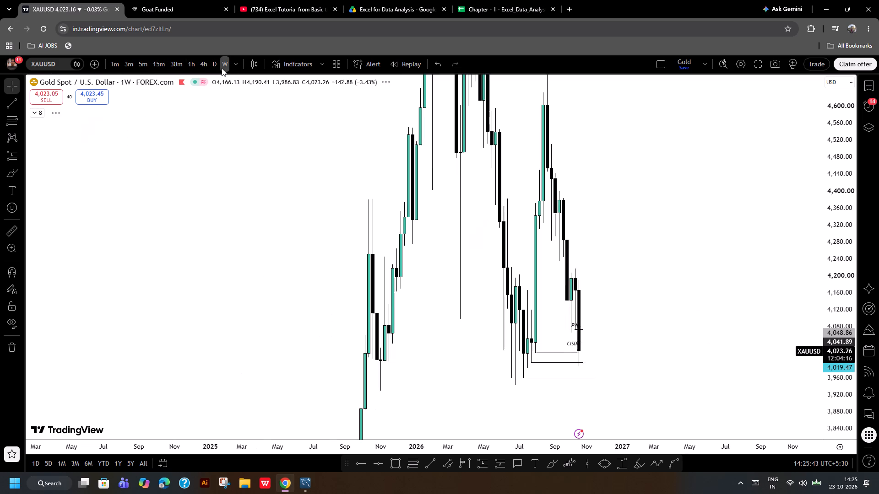
scroll(679, 291, up, 6)
drag(401, 247, 577, 231)
scroll(569, 242, up, 5)
drag(589, 228, 472, 237)
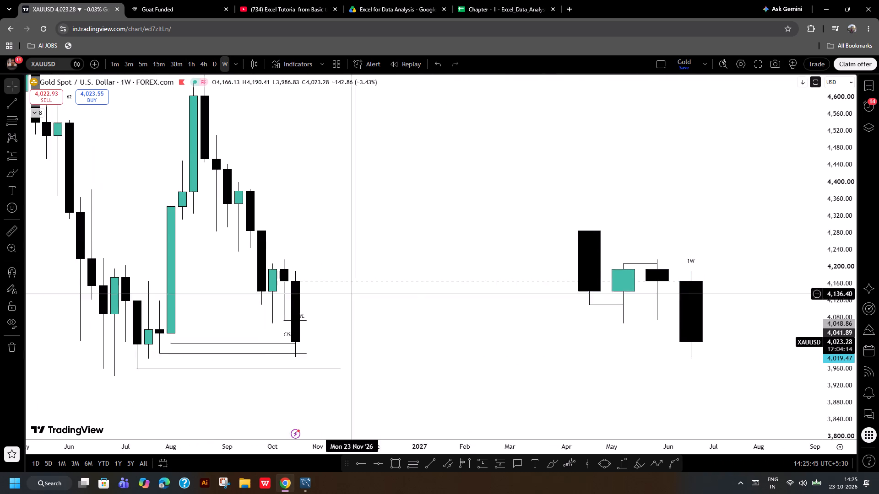
drag(322, 341, 347, 340)
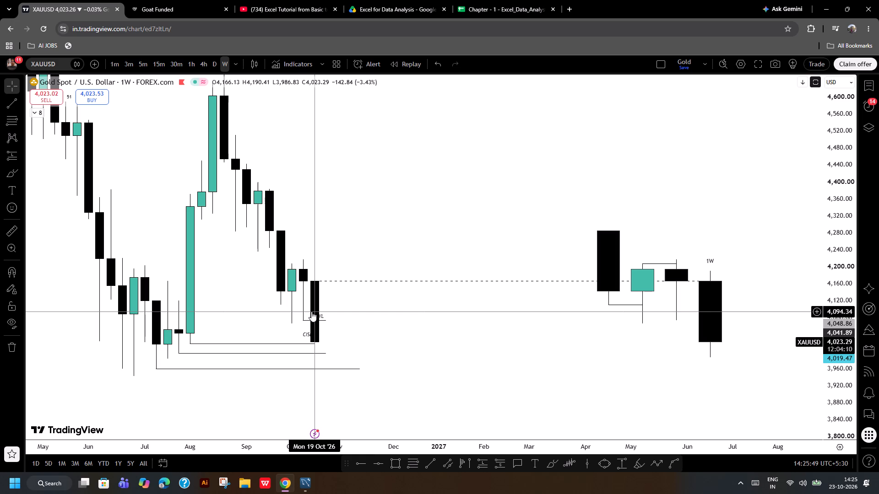
drag(346, 221, 336, 248)
scroll(335, 244, down, 2)
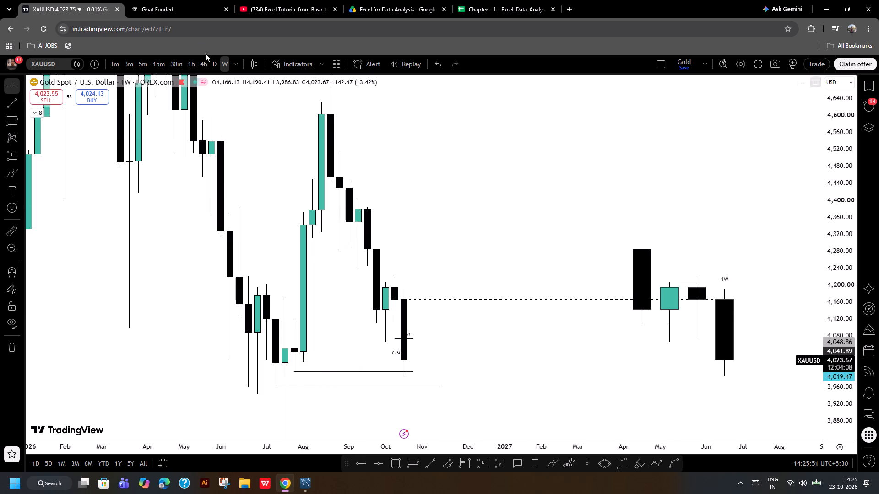
Return to the daily chart and examine the October candles around the PWL line and the marked lows.
click(215, 61)
drag(431, 200, 423, 150)
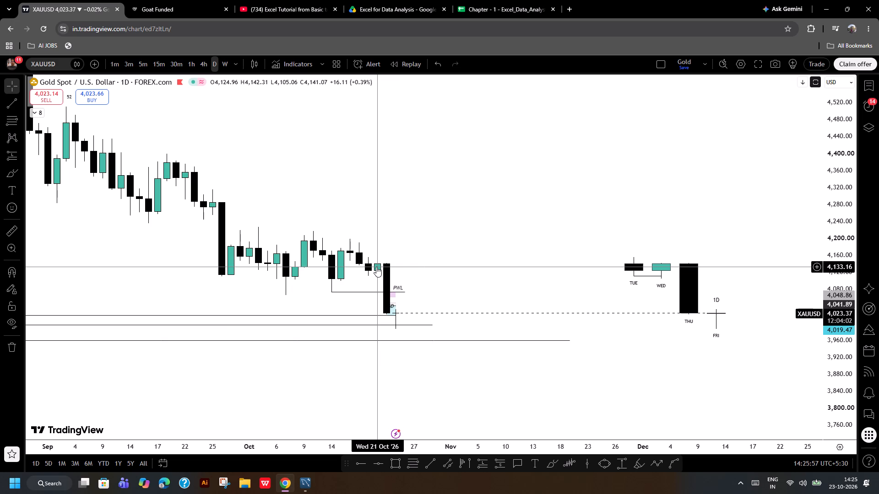
drag(504, 227, 468, 230)
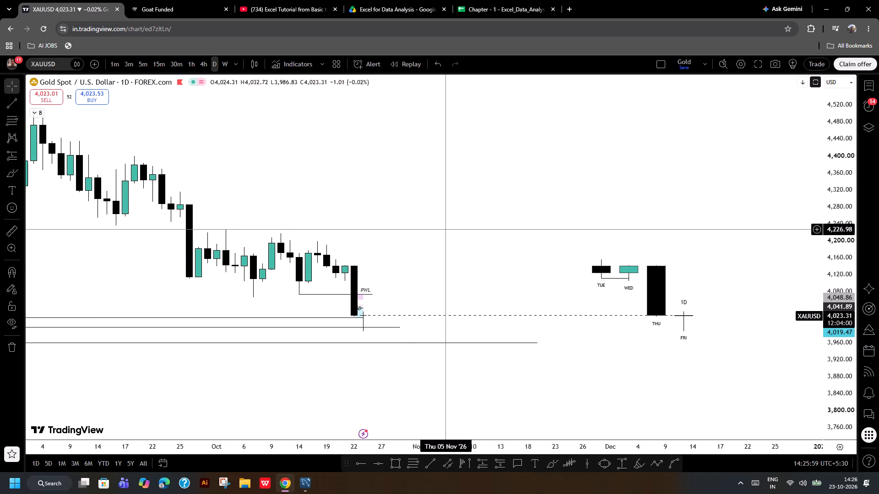
scroll(441, 229, down, 3)
drag(509, 234, 483, 233)
drag(485, 212, 462, 238)
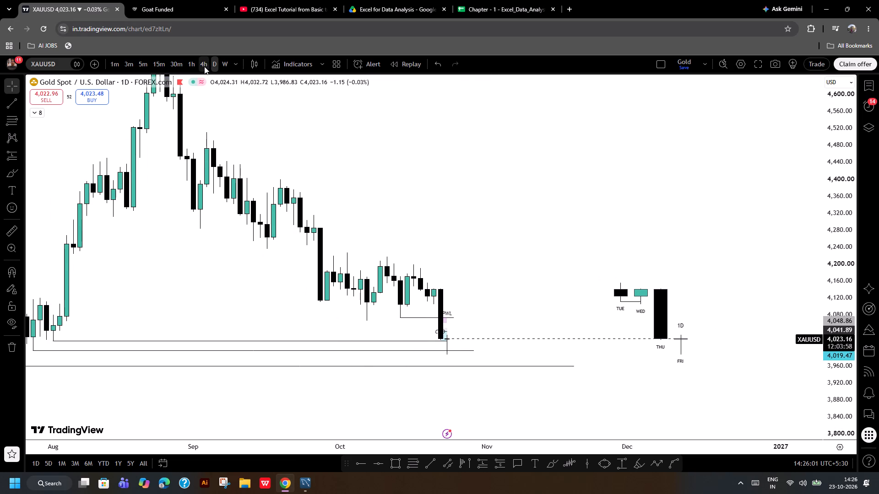
Switch to the 4-hour chart and examine the 22–23 October drop around the PWL, CISD and lower horizontal levels.
click(204, 66)
scroll(476, 183, down, 2)
drag(529, 251, 545, 142)
drag(841, 401, 742, 47)
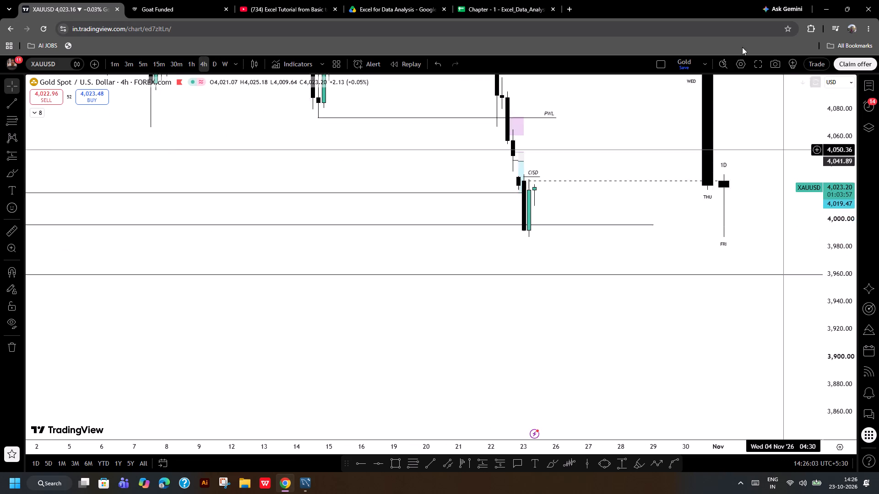
drag(742, 47, 735, 34)
scroll(695, 91, up, 4)
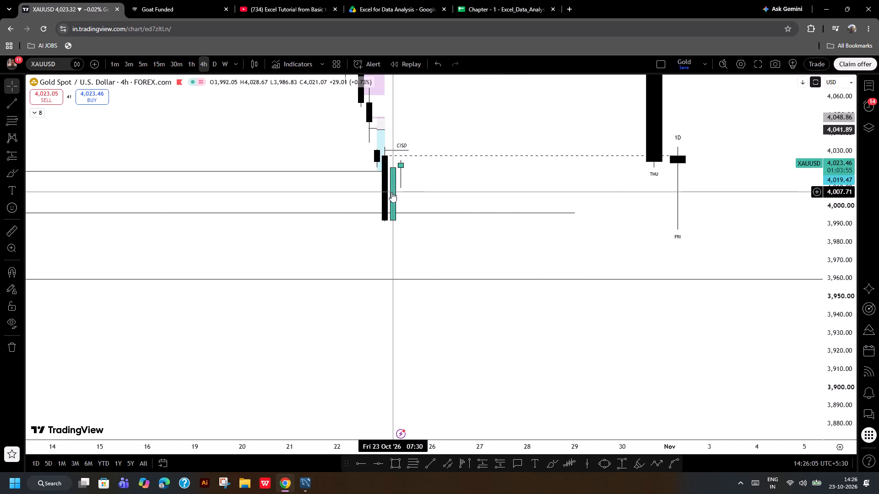
drag(520, 95, 494, 248)
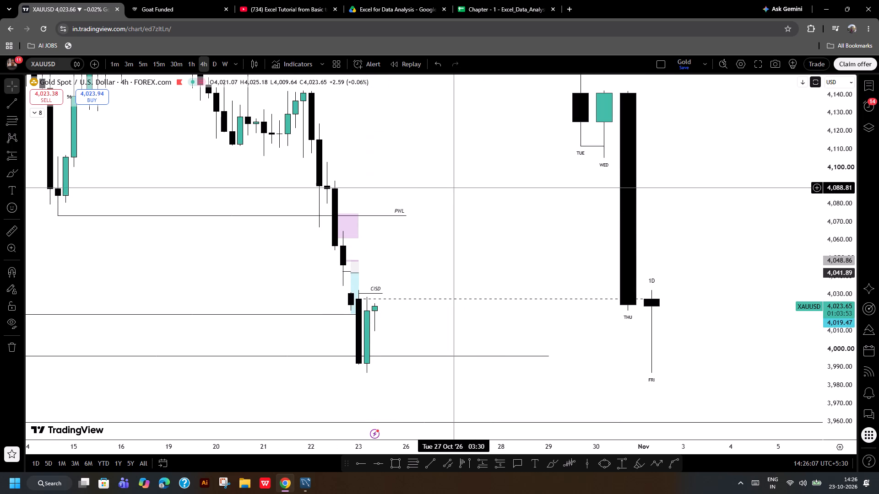
drag(505, 232, 537, 188)
scroll(536, 193, down, 3)
drag(599, 162, 561, 266)
scroll(560, 262, down, 3)
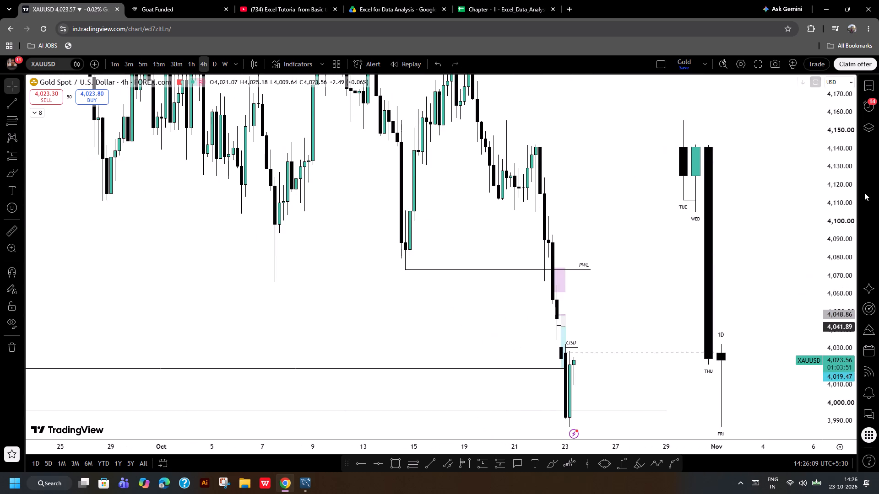
drag(832, 172, 789, 365)
scroll(743, 318, down, 4)
drag(697, 204, 624, 217)
Return to the daily chart and examine the July–August lows and their horizontal levels against the latest drop.
click(214, 58)
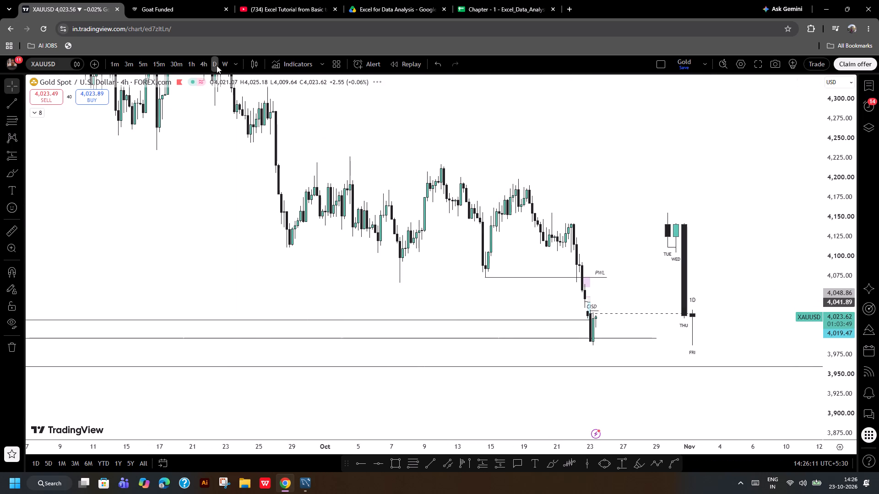
drag(850, 140, 833, 237)
scroll(722, 289, up, 4)
drag(358, 254, 563, 246)
scroll(567, 246, up, 4)
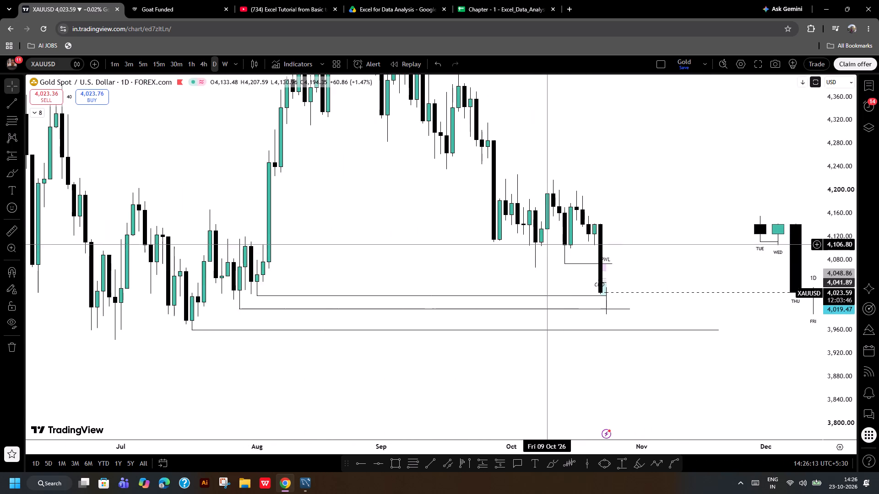
drag(536, 242, 471, 262)
drag(321, 260, 315, 272)
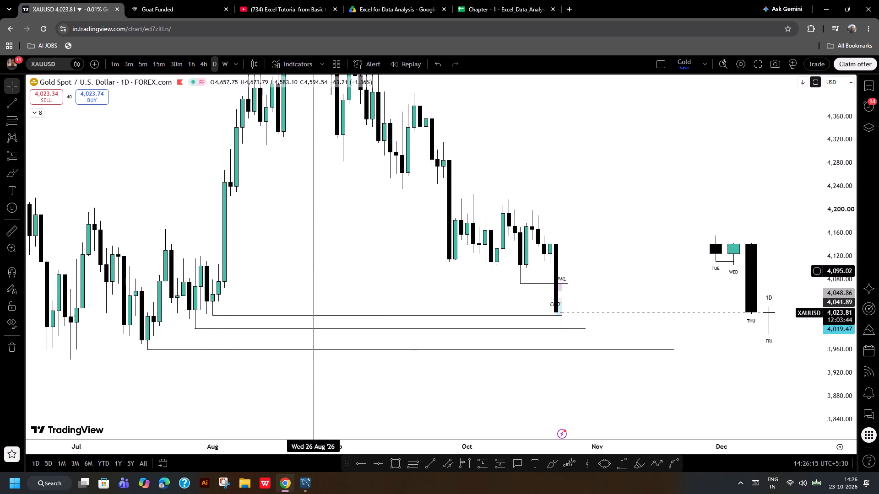
drag(314, 238, 303, 221)
scroll(304, 225, down, 2)
drag(373, 226, 366, 227)
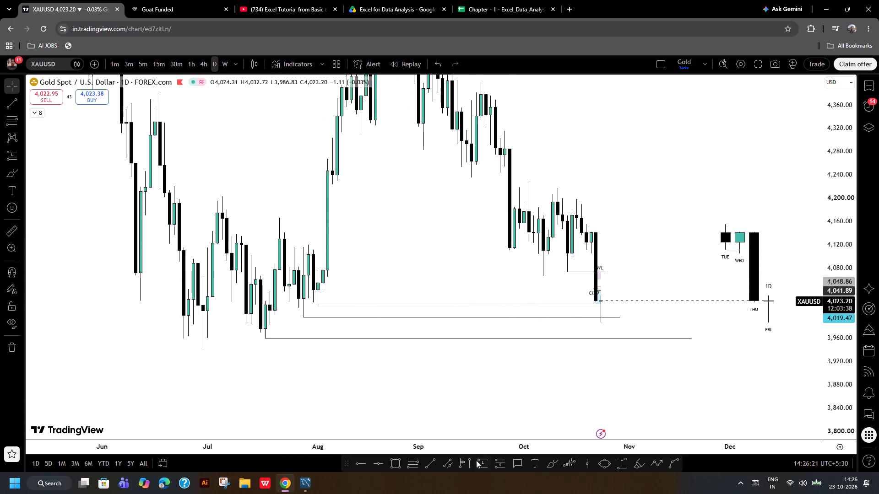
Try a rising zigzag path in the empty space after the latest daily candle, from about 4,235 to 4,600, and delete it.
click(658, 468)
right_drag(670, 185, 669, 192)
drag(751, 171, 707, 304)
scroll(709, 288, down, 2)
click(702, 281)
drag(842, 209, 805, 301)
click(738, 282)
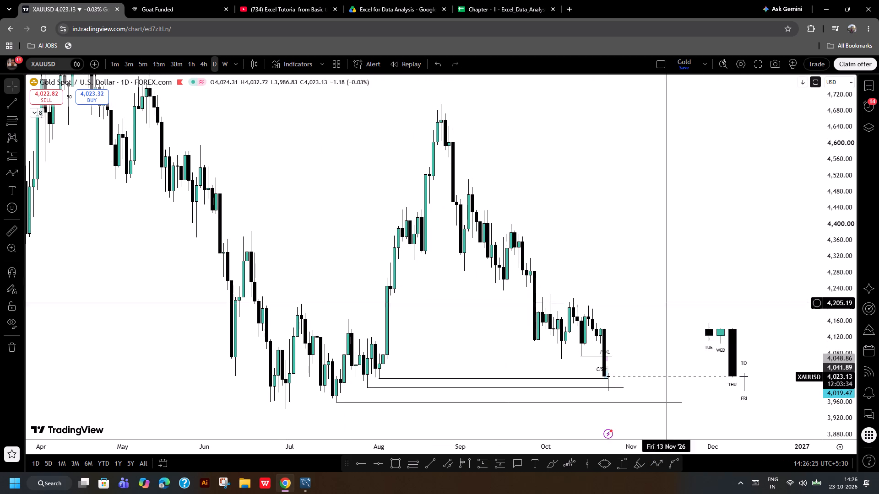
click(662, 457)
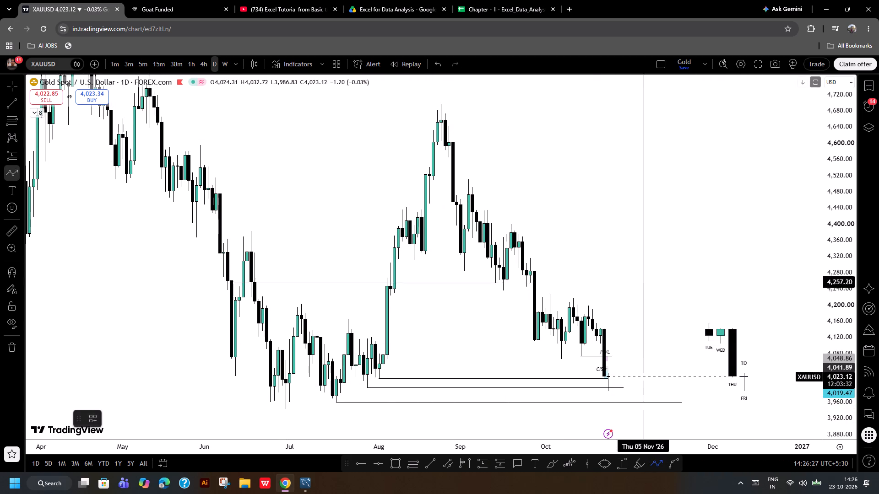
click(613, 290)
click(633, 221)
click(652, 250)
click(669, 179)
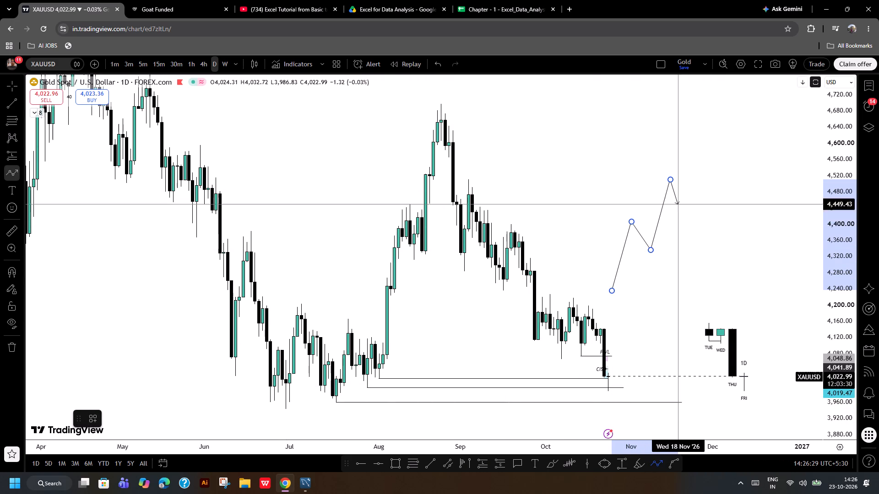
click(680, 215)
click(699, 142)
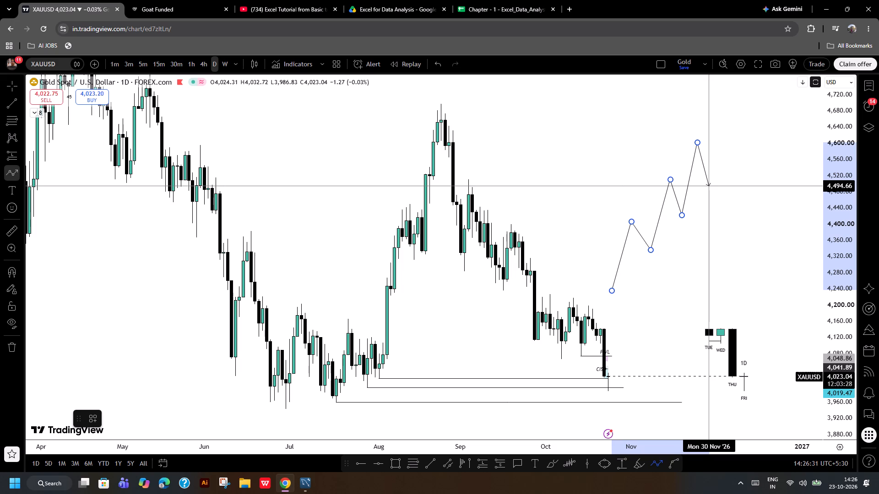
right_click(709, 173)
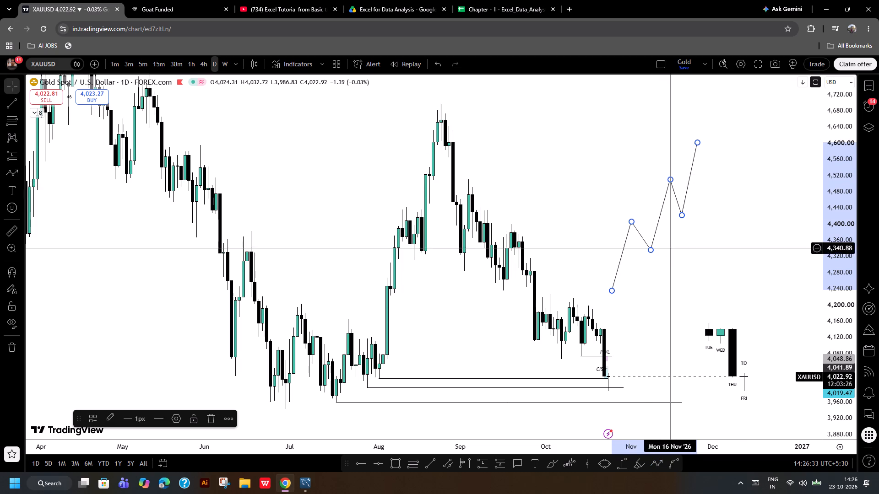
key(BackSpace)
Draw an arrow path beyond the latest daily candle, rising from about 4,250 to 4,647 and falling to about 4,457 on 16 November.
click(656, 462)
click(618, 285)
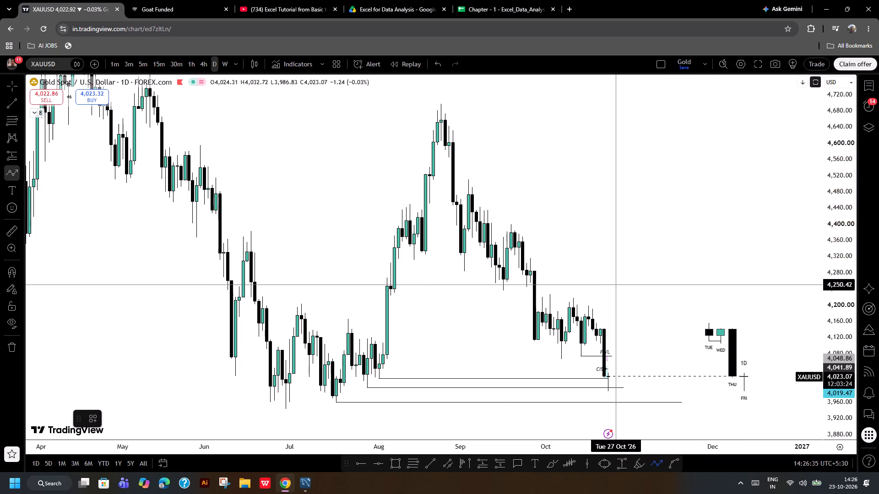
click(646, 124)
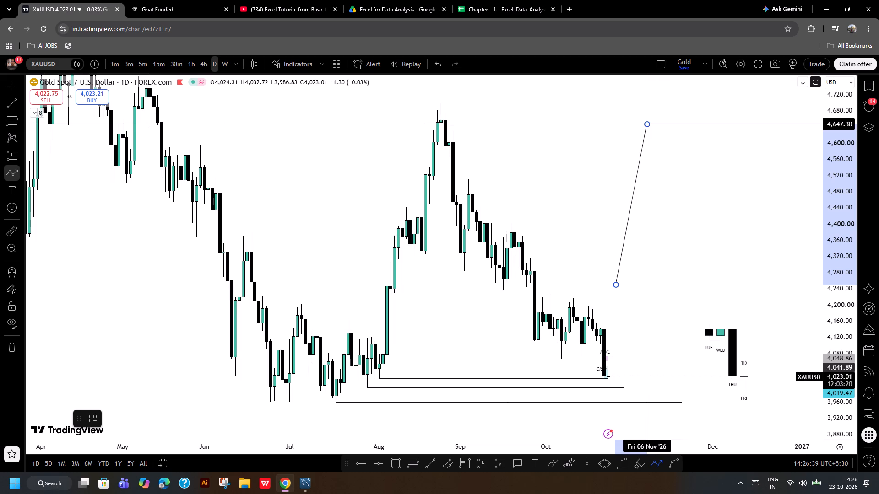
double_click(668, 201)
click(724, 186)
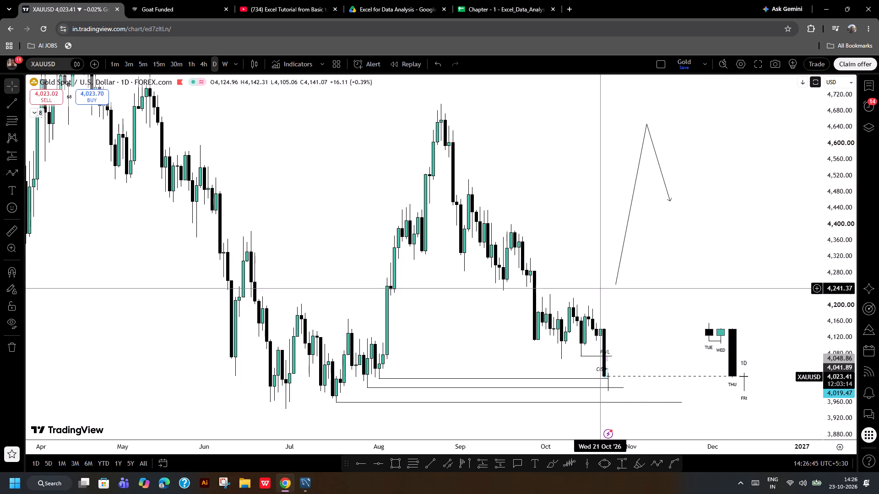
Draw a rectangle zone at the path's base from 26 October to 23 December, between about 4,254 and 4,330.
click(388, 461)
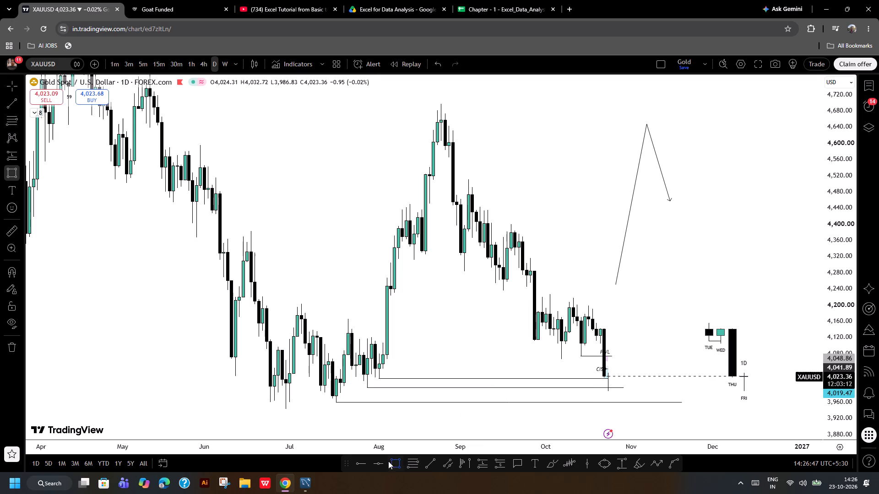
click(612, 283)
click(776, 252)
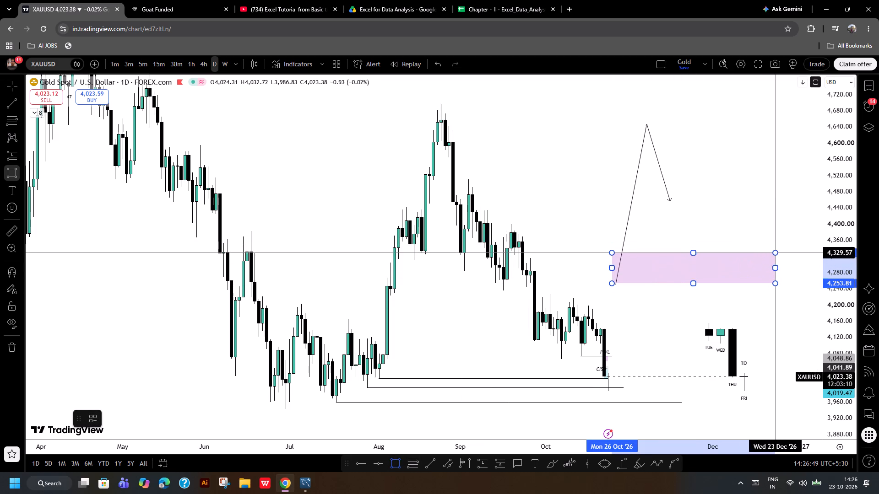
click(769, 210)
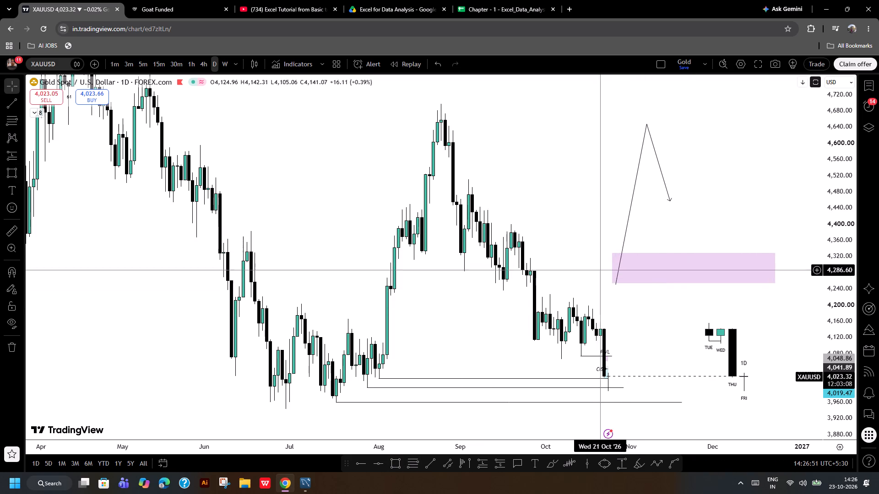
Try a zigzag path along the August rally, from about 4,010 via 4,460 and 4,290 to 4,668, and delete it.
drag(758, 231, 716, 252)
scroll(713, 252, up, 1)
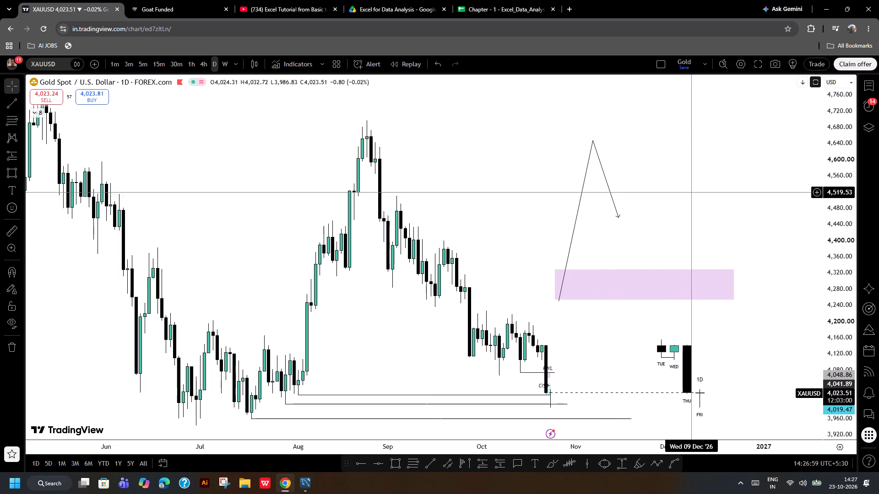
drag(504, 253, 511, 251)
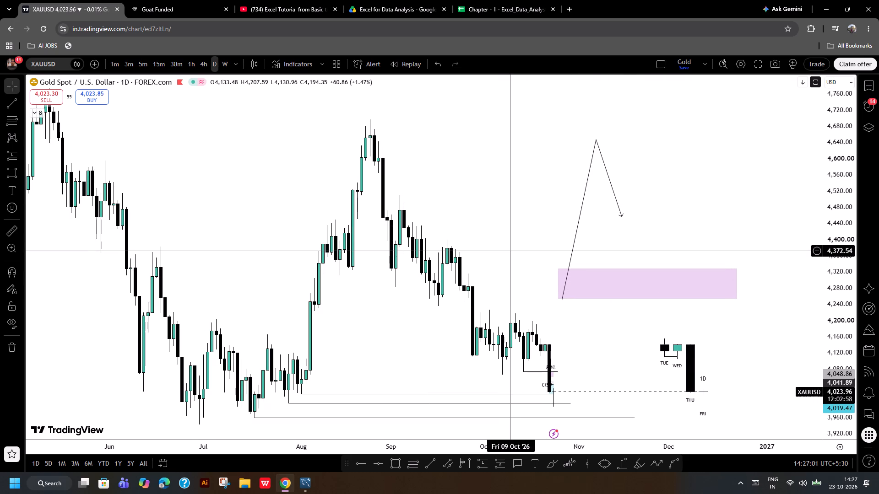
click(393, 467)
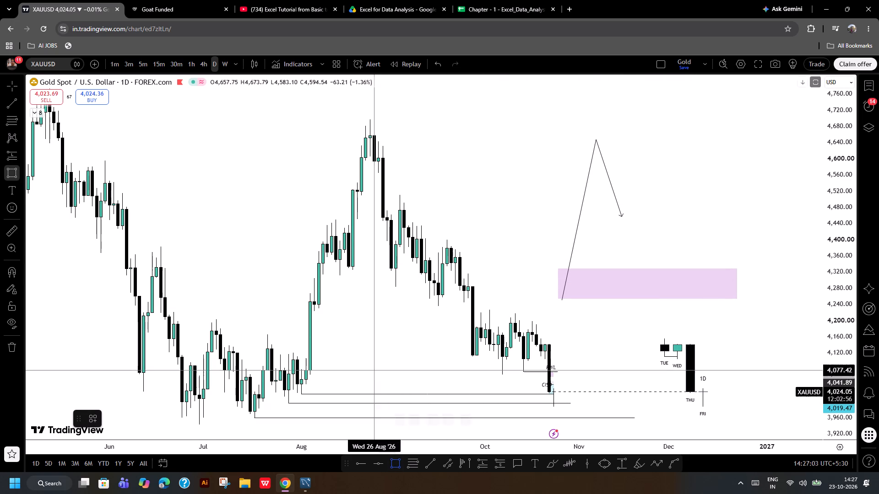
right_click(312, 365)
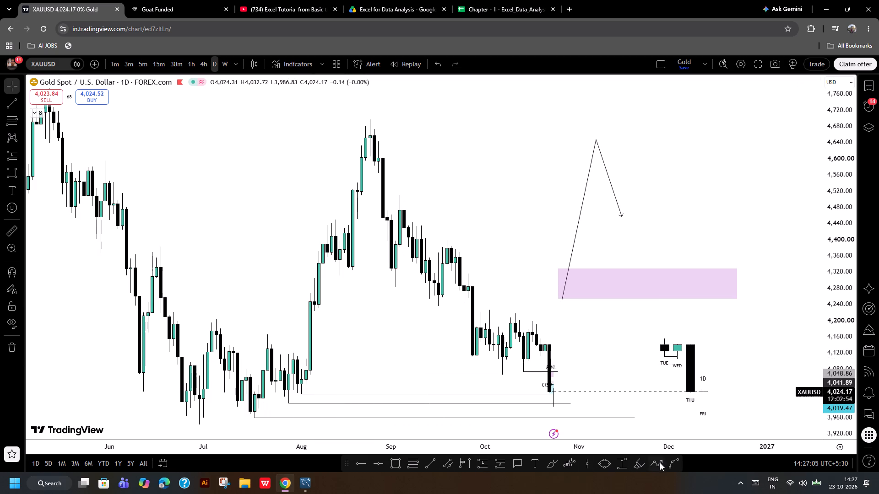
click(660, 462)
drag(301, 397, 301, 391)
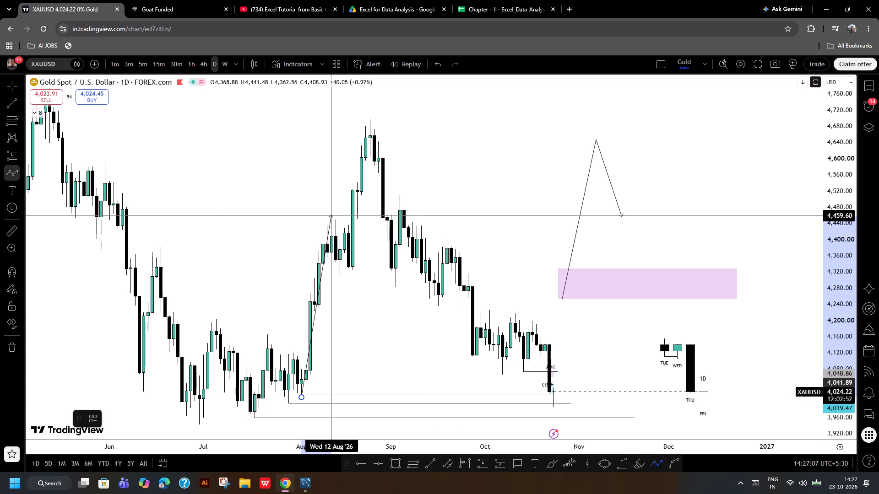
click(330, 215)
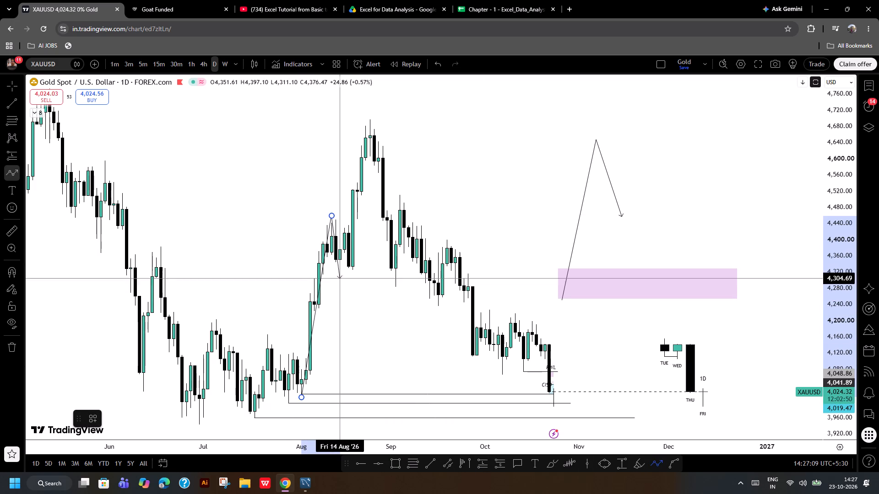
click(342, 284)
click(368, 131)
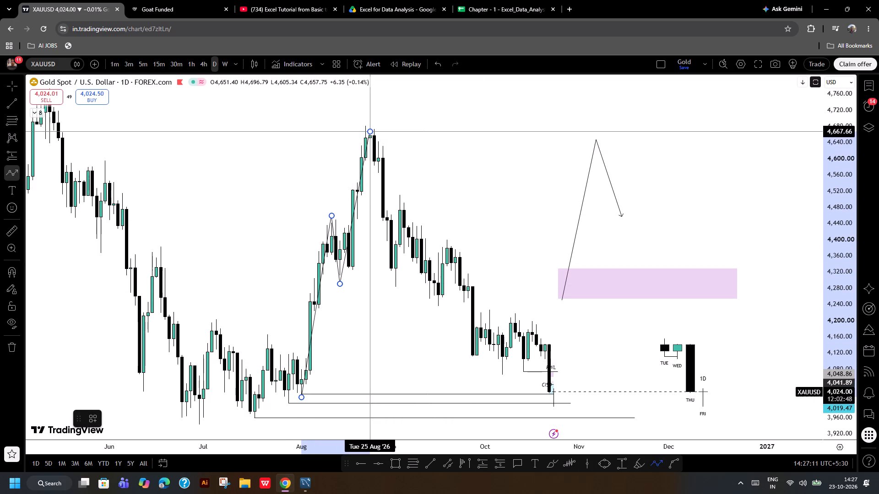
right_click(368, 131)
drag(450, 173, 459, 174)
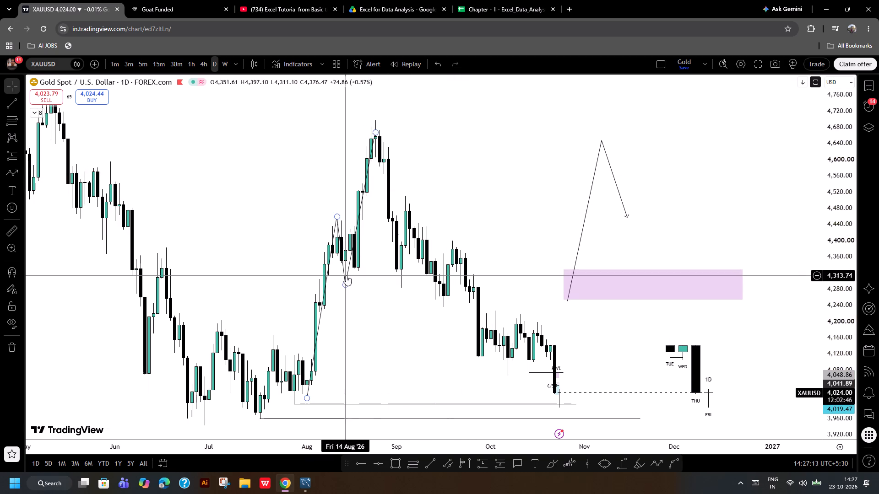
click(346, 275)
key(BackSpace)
Draw a rectangle zone below the August consolidation from 6 August to 2 September, between about 4,223 and 4,305.
click(402, 460)
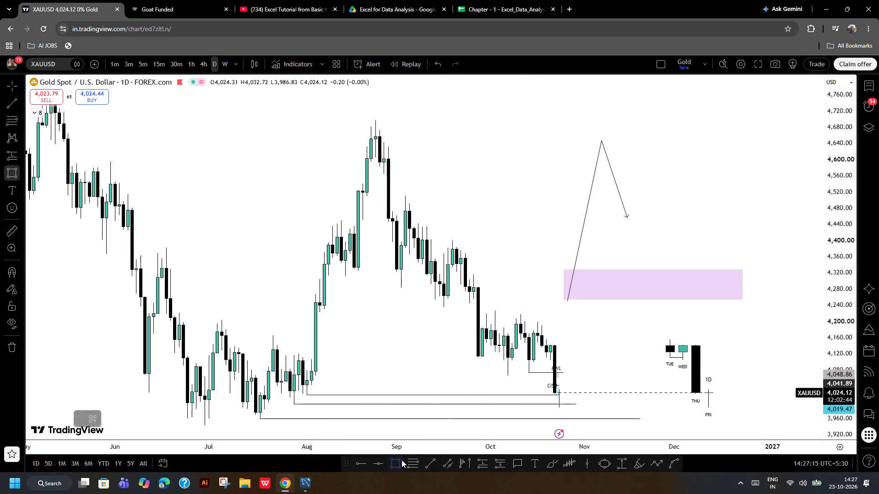
ctrl+click(320, 314)
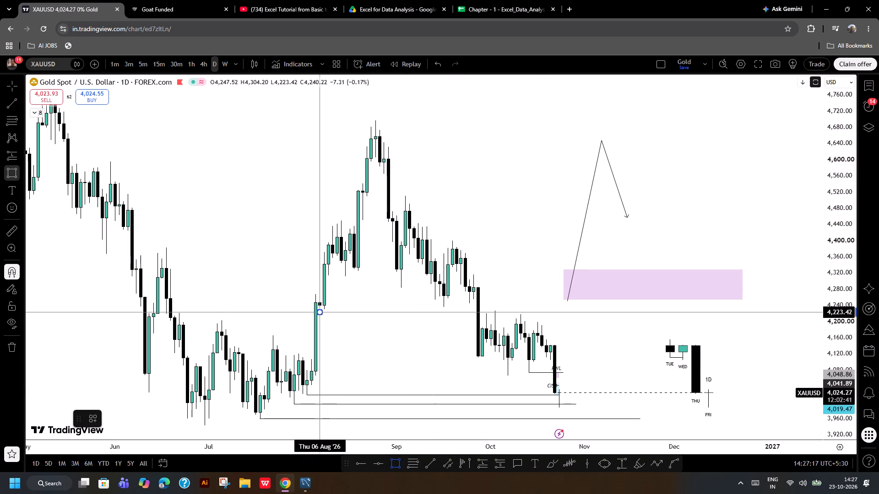
click(364, 279)
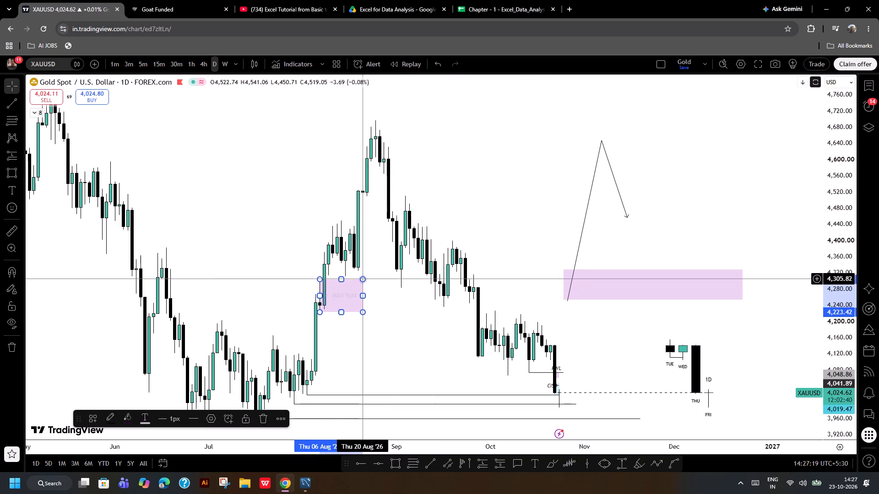
click(387, 271)
drag(363, 296, 399, 296)
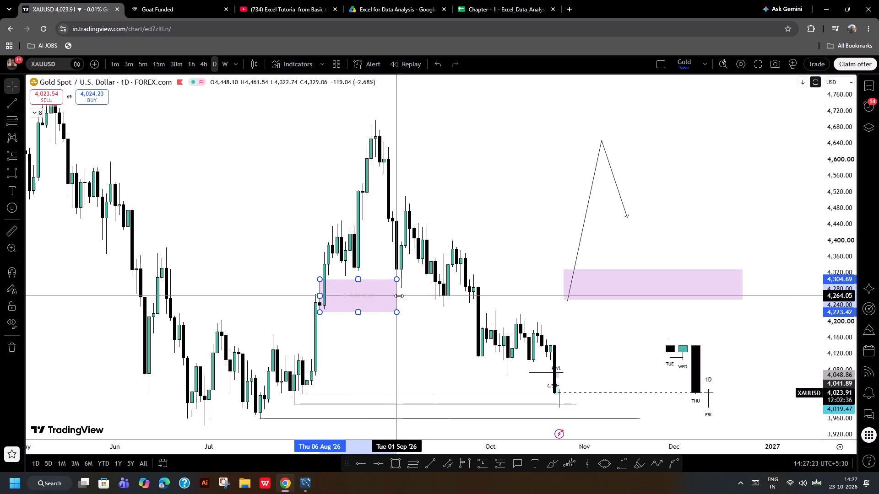
drag(399, 296, 400, 296)
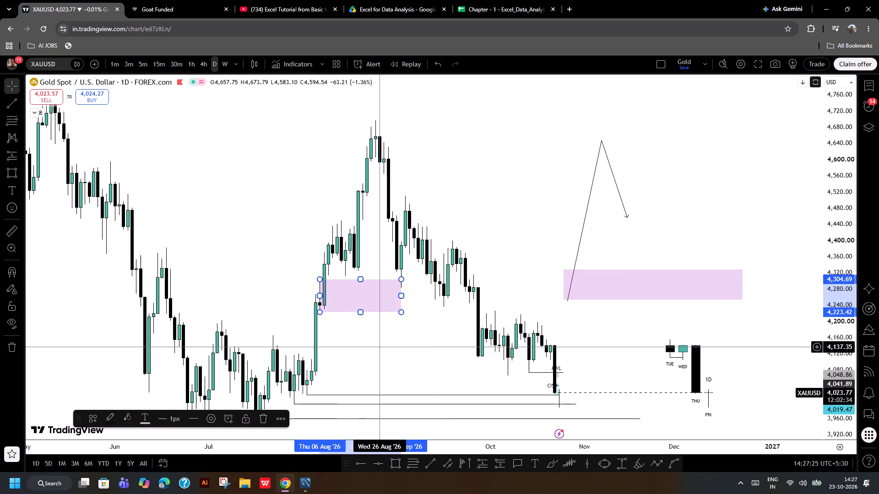
Examine the August rectangle zone against the rally's pullback lows and the early-September drop.
drag(380, 347, 442, 357)
scroll(444, 359, up, 5)
drag(296, 295, 397, 307)
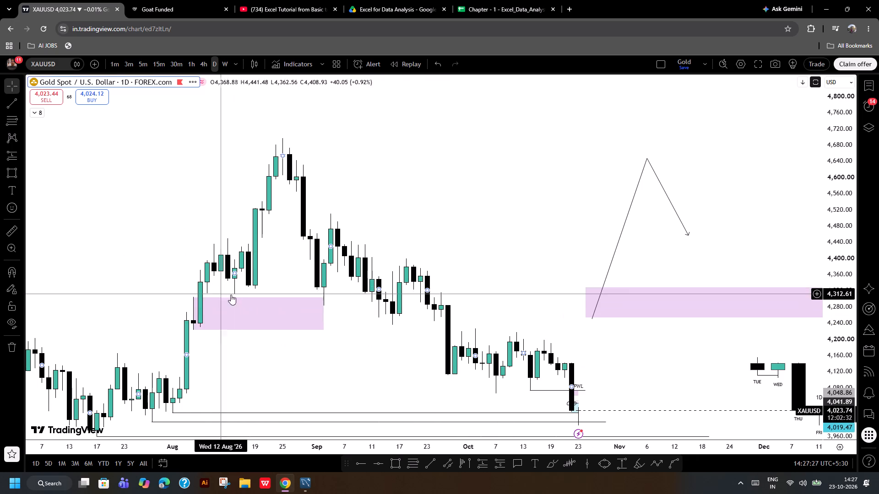
click(262, 285)
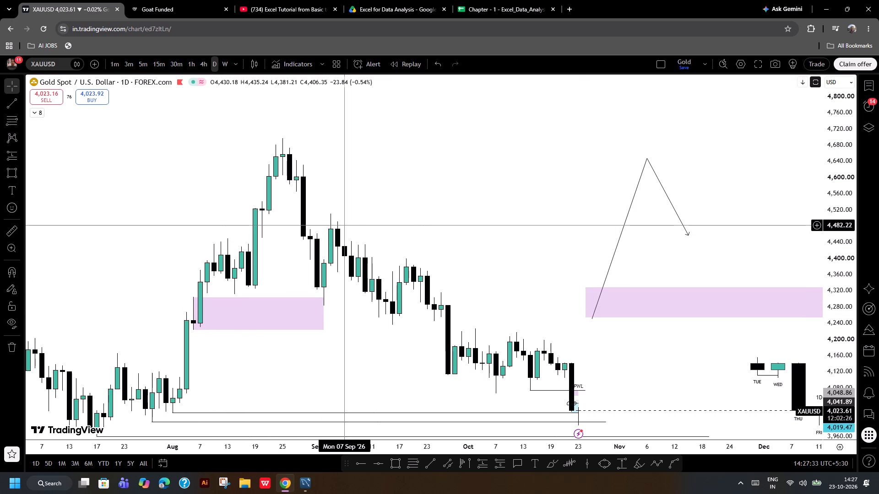
drag(425, 224, 406, 221)
scroll(418, 222, down, 1)
drag(477, 226, 470, 226)
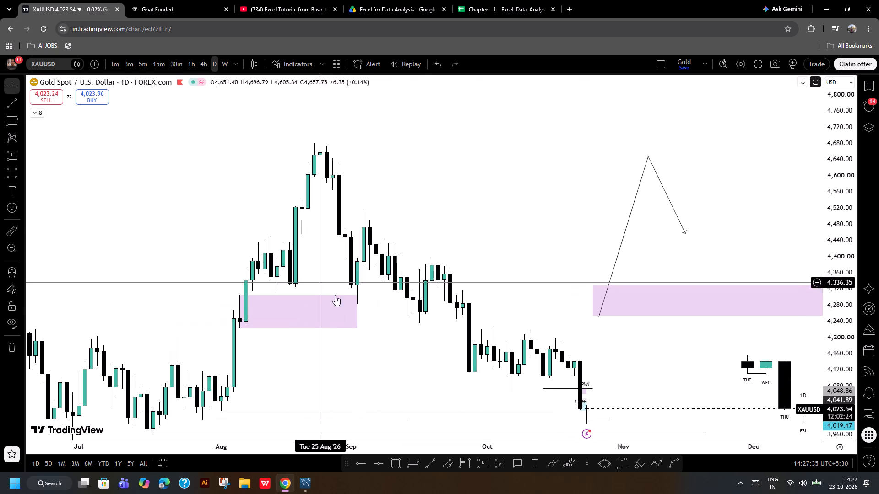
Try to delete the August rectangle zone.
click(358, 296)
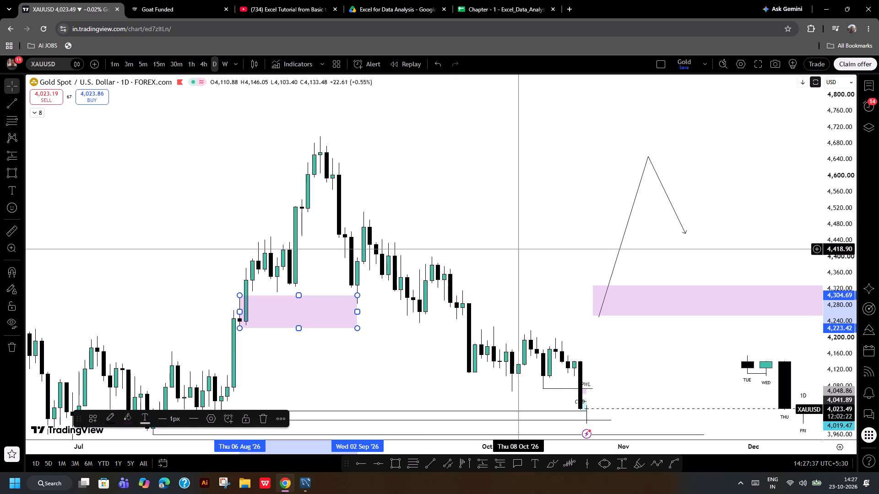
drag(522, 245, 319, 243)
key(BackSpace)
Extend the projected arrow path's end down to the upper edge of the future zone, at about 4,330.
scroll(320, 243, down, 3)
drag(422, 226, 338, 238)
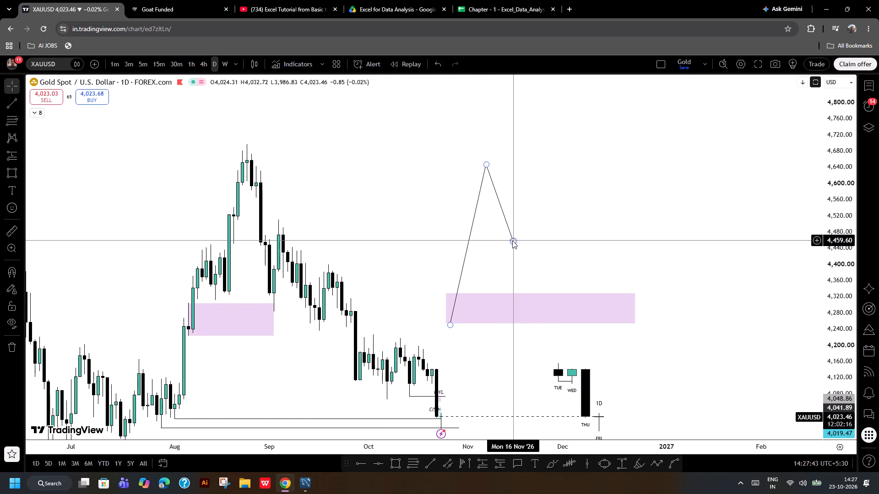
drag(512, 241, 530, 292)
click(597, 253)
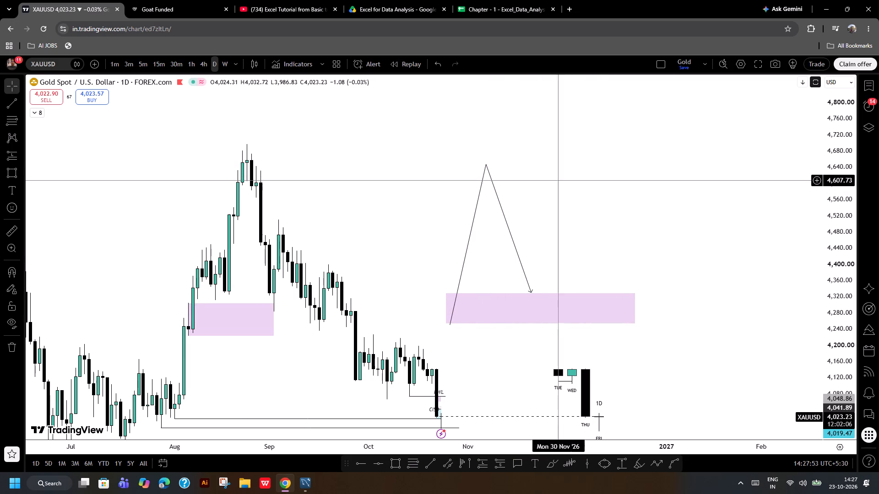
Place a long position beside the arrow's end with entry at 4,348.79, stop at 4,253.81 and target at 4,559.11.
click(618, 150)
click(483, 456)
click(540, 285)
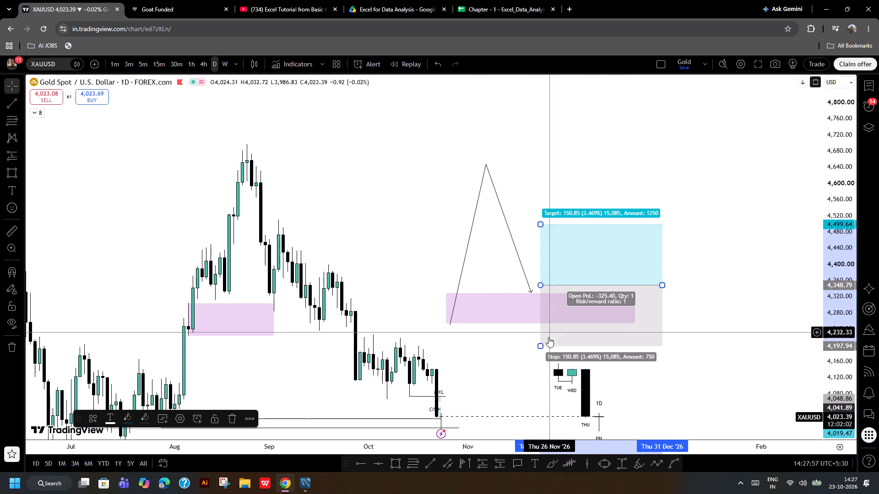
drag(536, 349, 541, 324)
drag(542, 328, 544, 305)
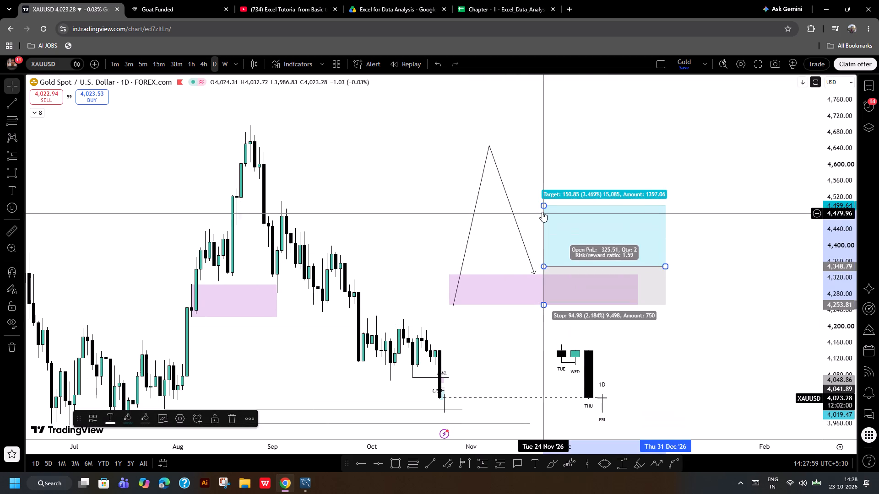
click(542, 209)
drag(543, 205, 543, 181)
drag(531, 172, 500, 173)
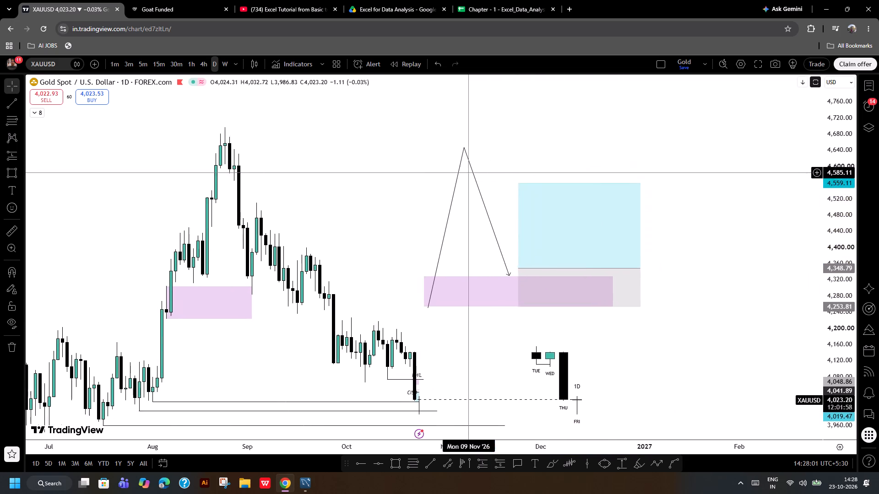
Delete the projected arrow path, its rectangle zone and the long position together.
scroll(464, 172, down, 3)
drag(805, 204, 656, 214)
scroll(661, 245, up, 4)
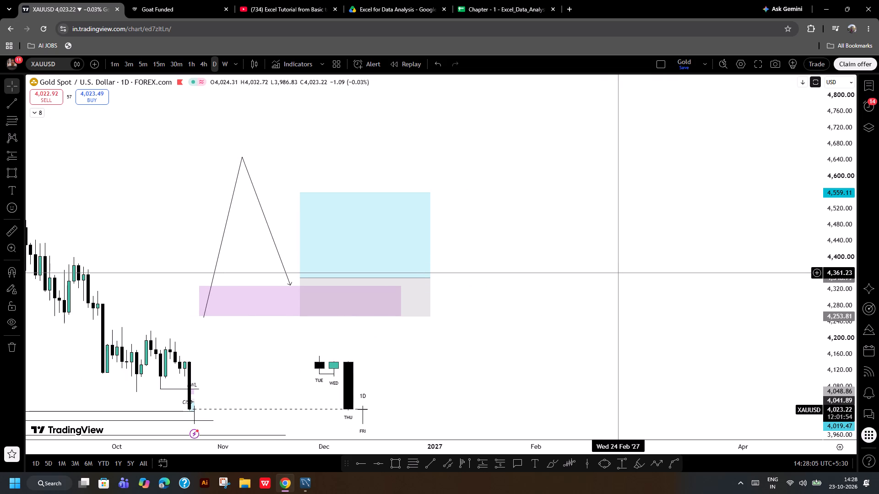
scroll(634, 275, down, 4)
drag(702, 285, 674, 291)
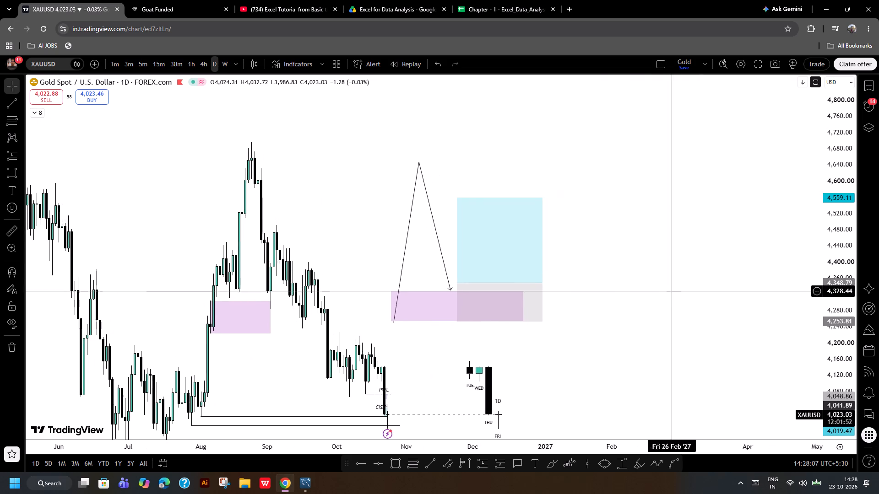
scroll(677, 292, down, 1)
click(712, 291)
drag(841, 272, 839, 284)
ctrl+drag(727, 157, 423, 338)
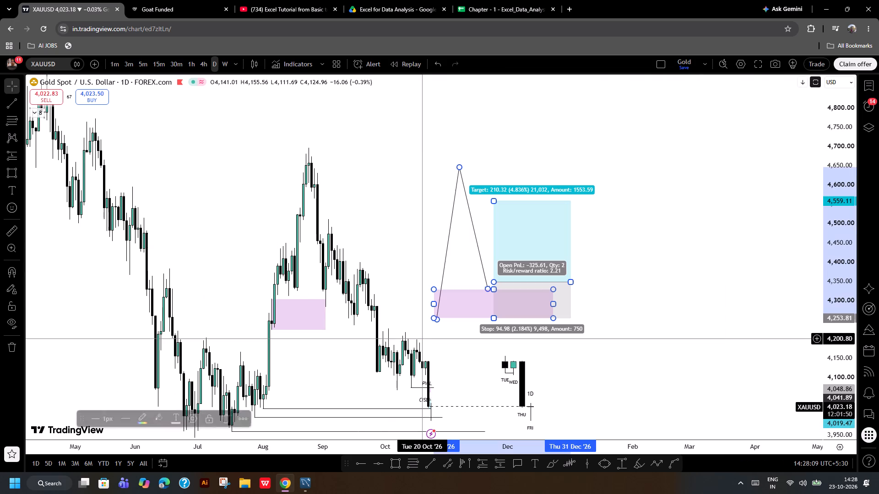
key(BackSpace)
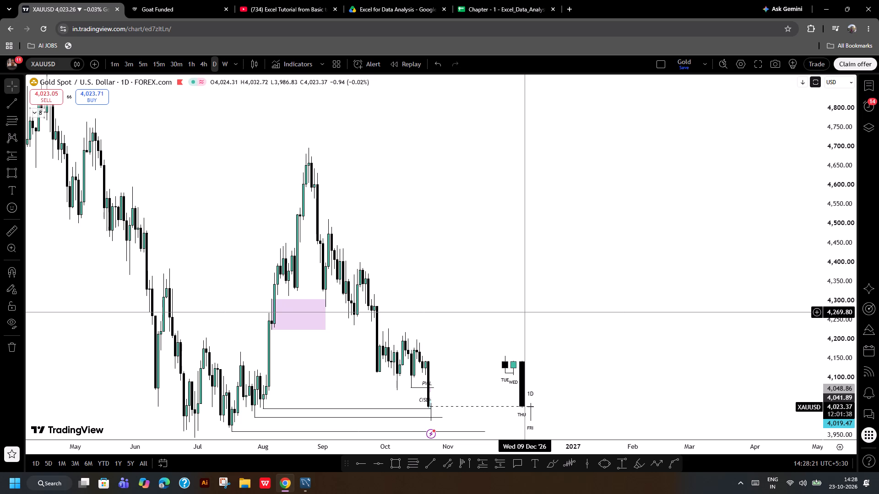
Examine the July–October daily candles and the latest drop up close.
scroll(530, 304, up, 2)
drag(442, 274, 595, 236)
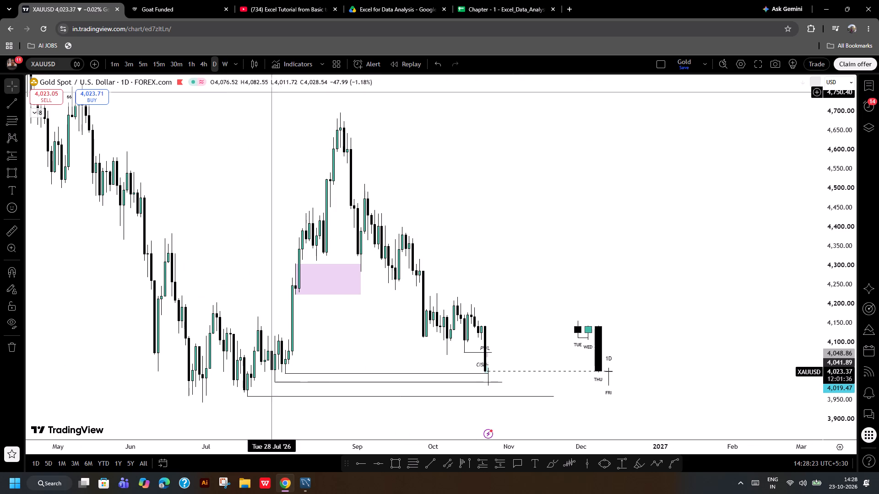
scroll(578, 225, up, 6)
drag(447, 267, 700, 208)
drag(833, 432, 787, 105)
scroll(712, 235, up, 5)
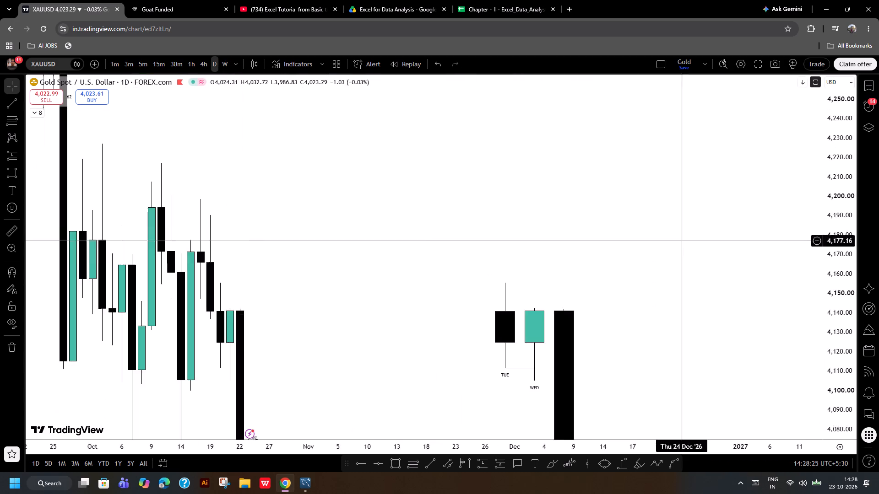
drag(382, 326, 611, 205)
scroll(613, 207, down, 3)
Switch the chart to OANDA's XAUUSD symbol and bring the August–October candles into view.
click(58, 67)
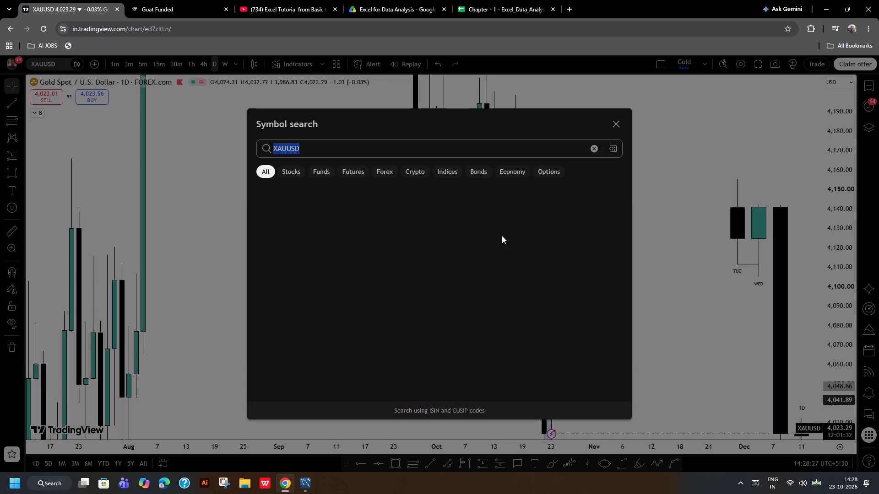
click(562, 194)
scroll(568, 208, down, 5)
drag(691, 238, 539, 235)
scroll(626, 240, up, 3)
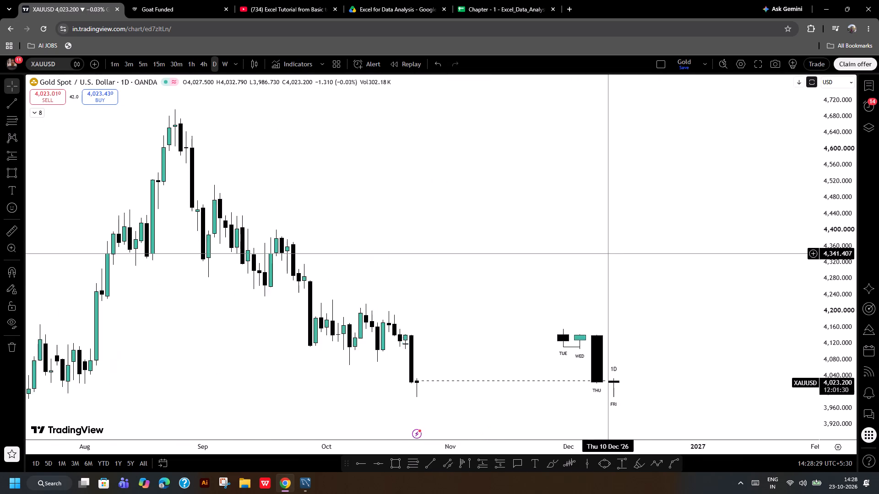
drag(610, 250, 646, 247)
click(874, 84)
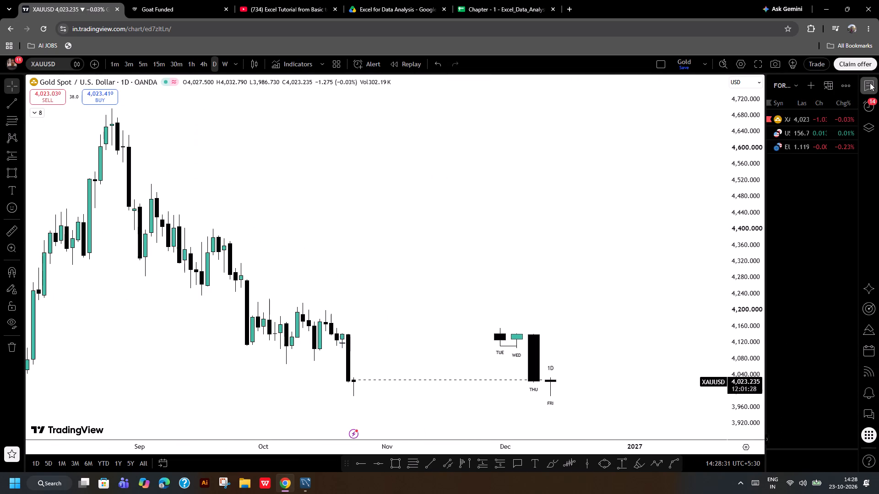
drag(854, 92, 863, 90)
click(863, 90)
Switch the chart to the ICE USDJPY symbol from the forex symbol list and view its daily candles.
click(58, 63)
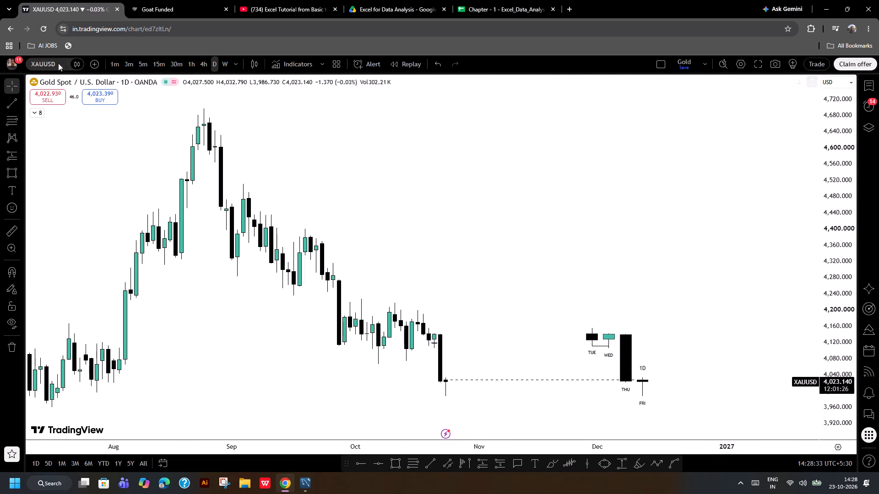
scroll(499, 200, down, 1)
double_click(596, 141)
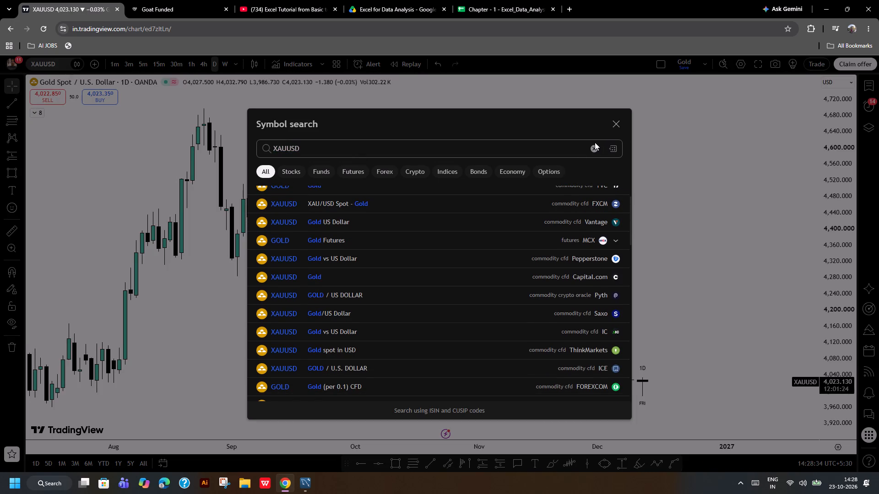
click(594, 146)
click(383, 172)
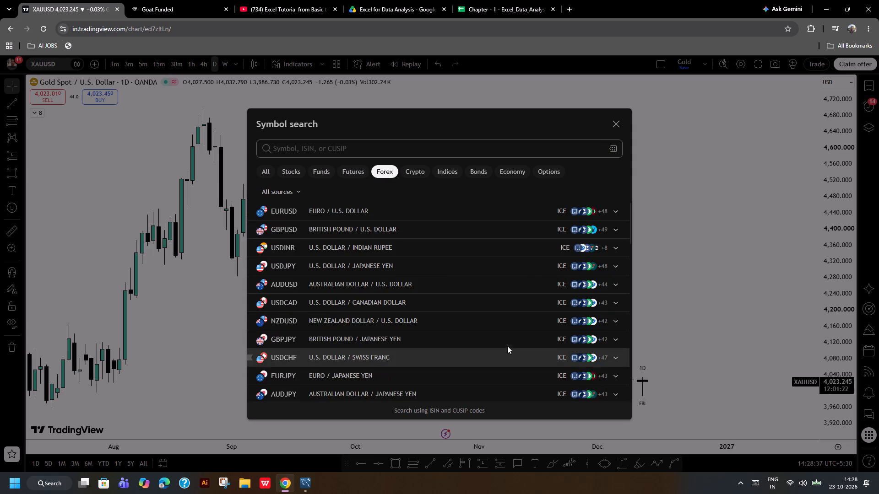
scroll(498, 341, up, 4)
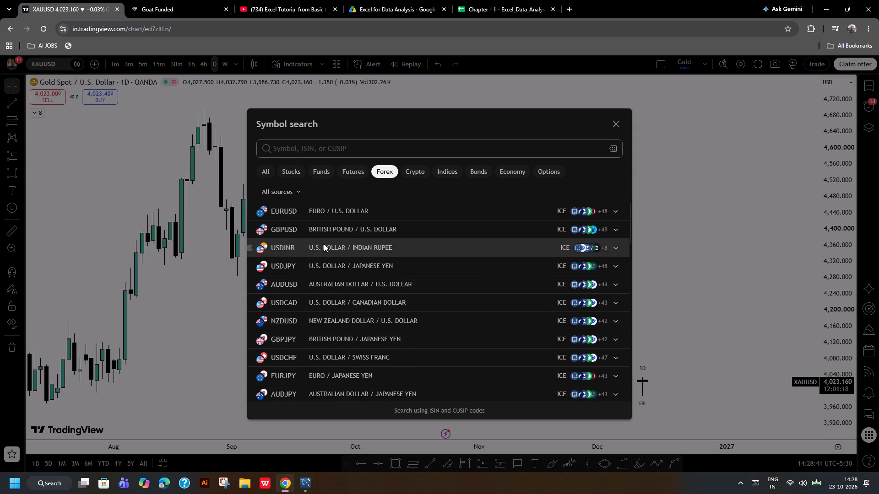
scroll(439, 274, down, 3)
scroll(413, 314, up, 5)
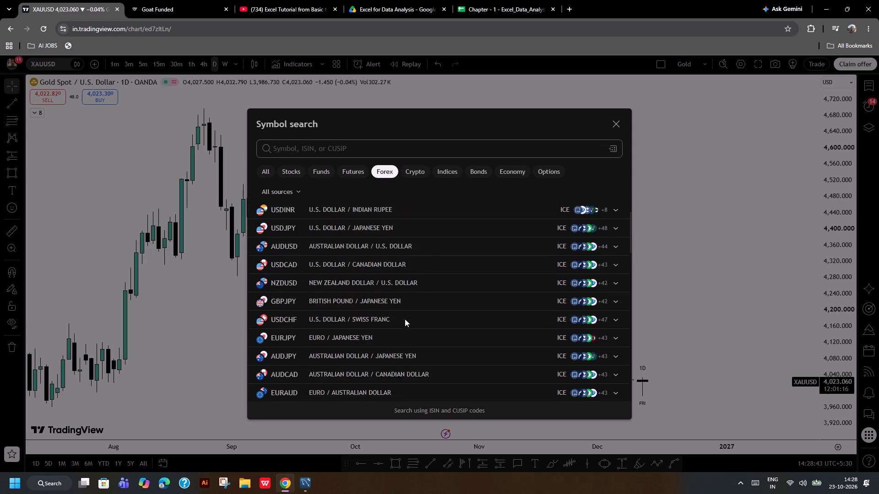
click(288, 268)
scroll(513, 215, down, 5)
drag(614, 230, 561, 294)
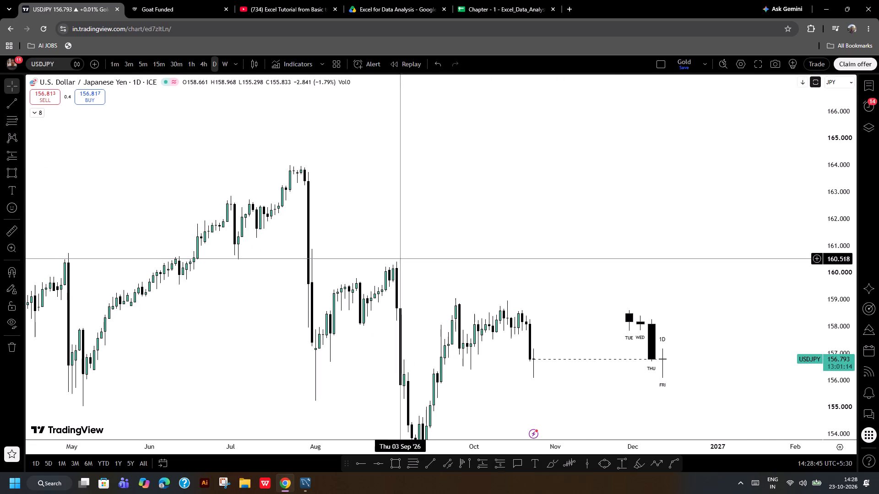
Switch the chart back to OANDA's XAUUSD symbol, chosen from the unfiltered symbol list.
click(56, 67)
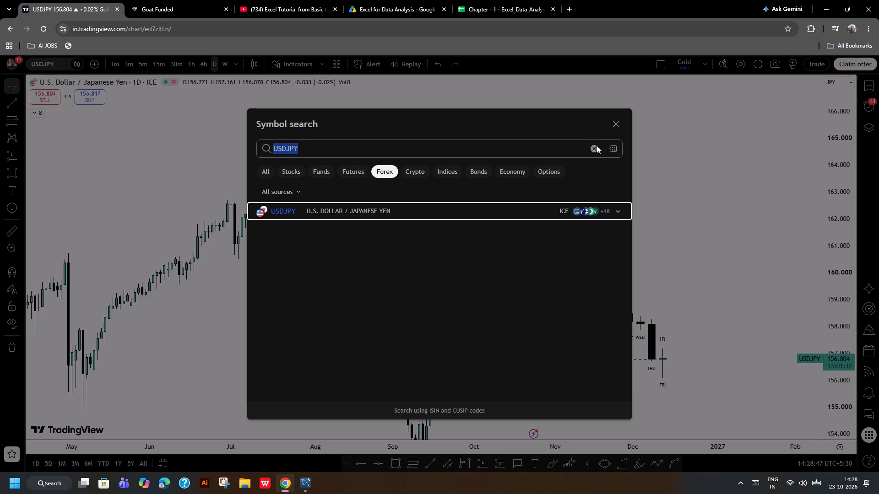
drag(584, 144, 594, 145)
click(600, 149)
click(595, 150)
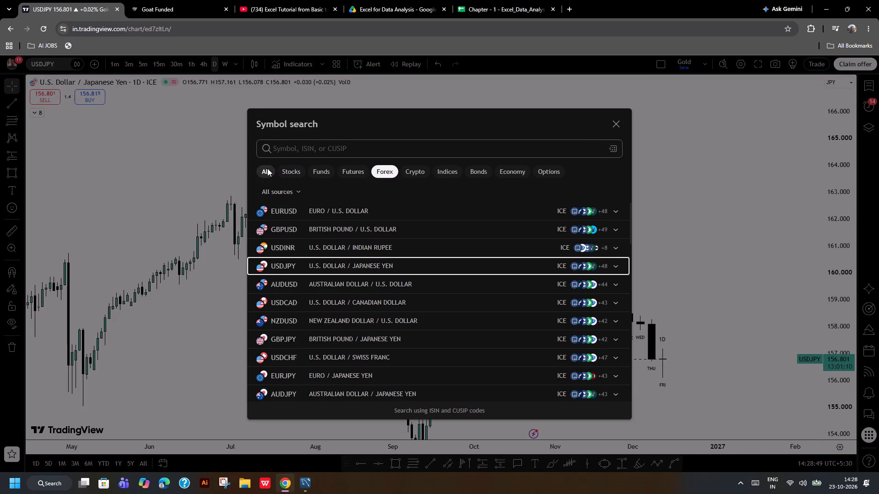
click(267, 168)
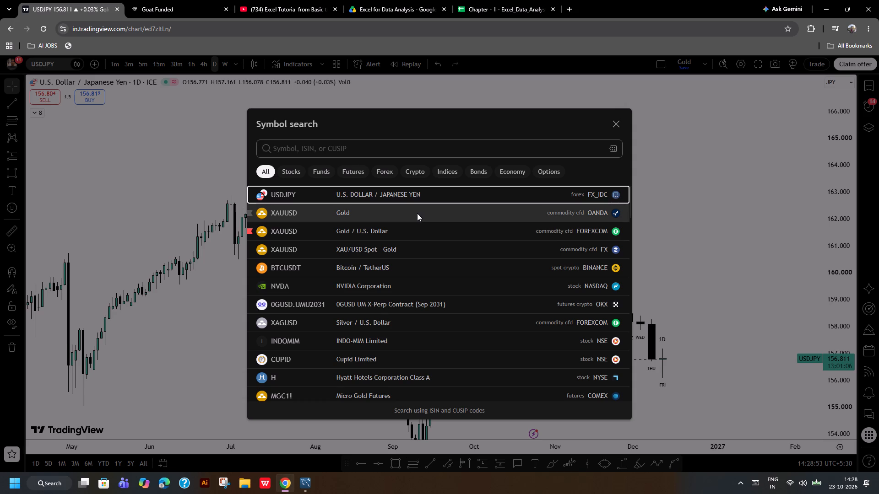
click(417, 213)
scroll(448, 227, up, 2)
drag(455, 265, 502, 226)
scroll(526, 237, down, 1)
drag(602, 240, 591, 242)
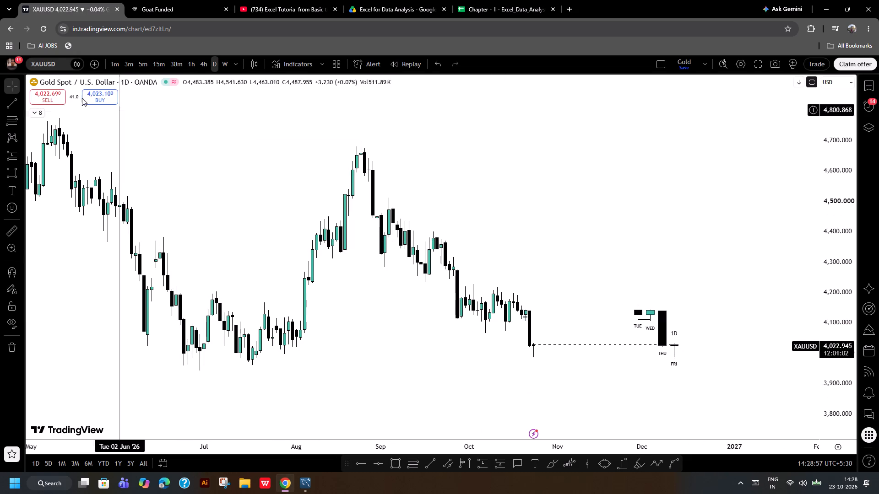
Examine the XAUUSD daily candles from the June–July lows through the late-October drop.
click(461, 204)
scroll(480, 222, up, 3)
right_click(480, 218)
click(538, 421)
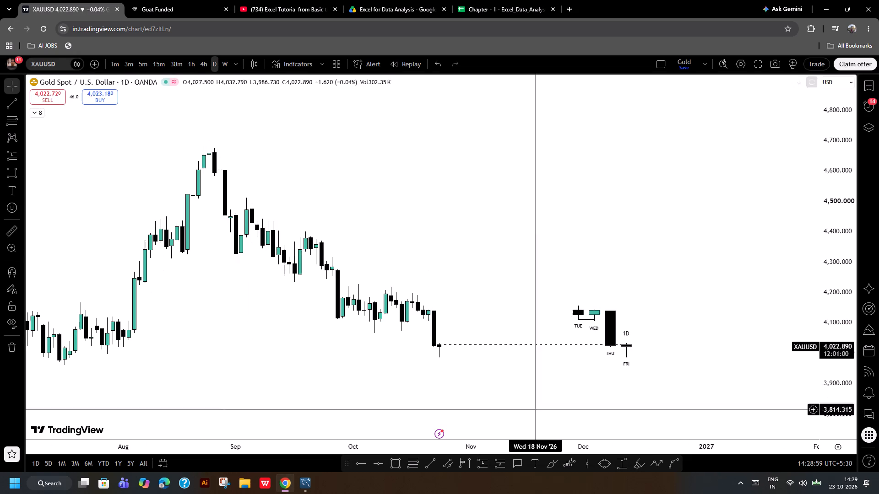
drag(482, 315, 566, 290)
drag(850, 399, 829, 370)
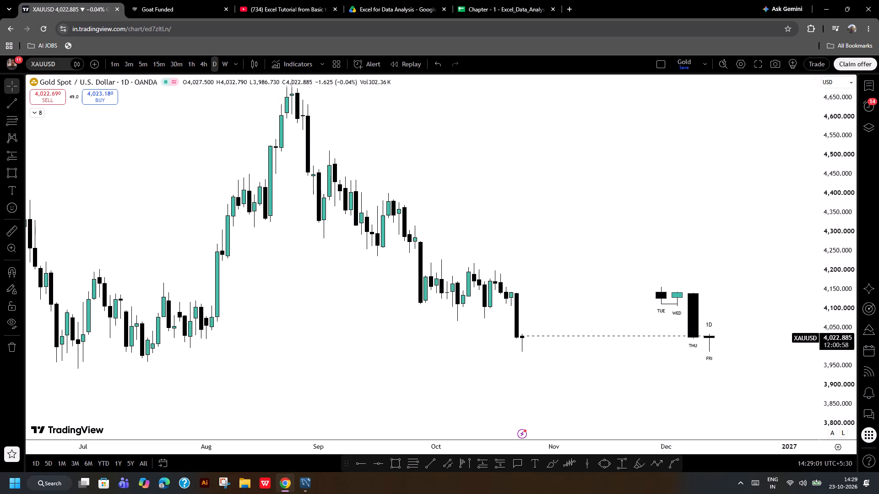
drag(764, 271, 658, 312)
scroll(653, 310, down, 3)
drag(738, 303, 700, 315)
drag(709, 308, 681, 296)
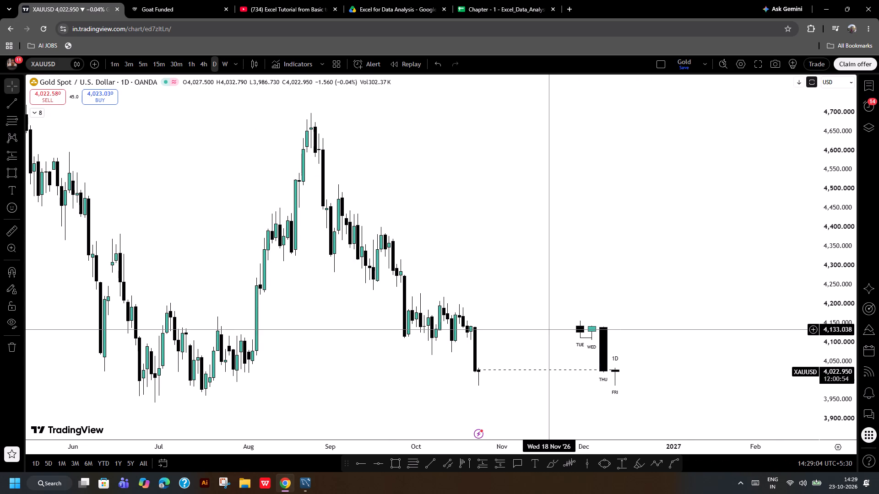
drag(602, 293, 691, 231)
scroll(716, 242, up, 4)
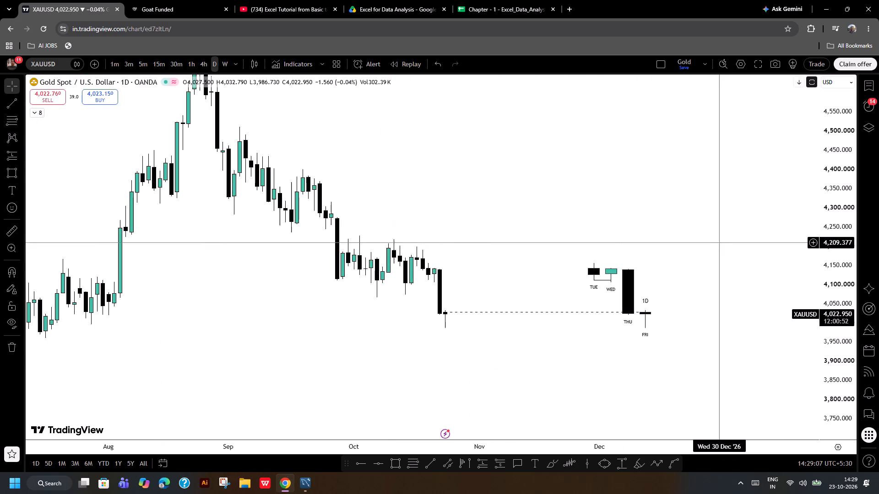
Examine October's sideways daily candles, the large 22 October bearish candle and the 23 October candle up close.
drag(849, 408, 800, 285)
scroll(761, 307, up, 3)
drag(738, 318, 747, 295)
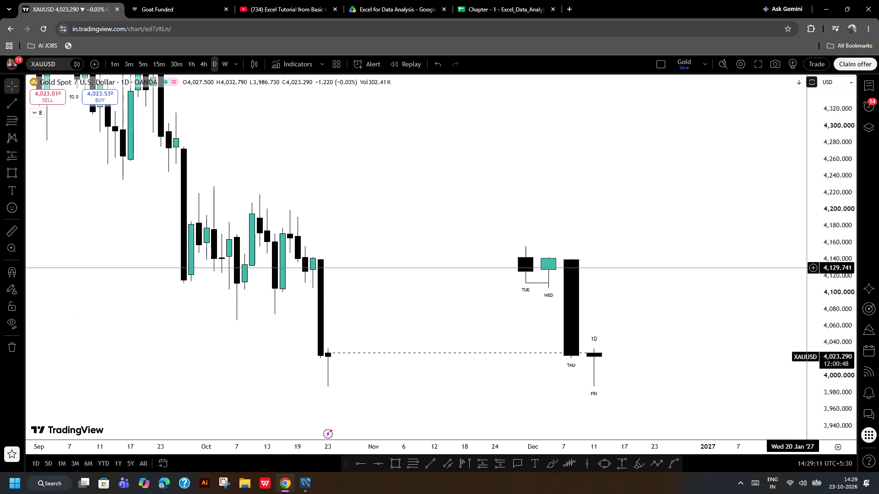
scroll(561, 234, down, 3)
drag(545, 234, 664, 191)
scroll(685, 199, up, 4)
drag(599, 239, 679, 225)
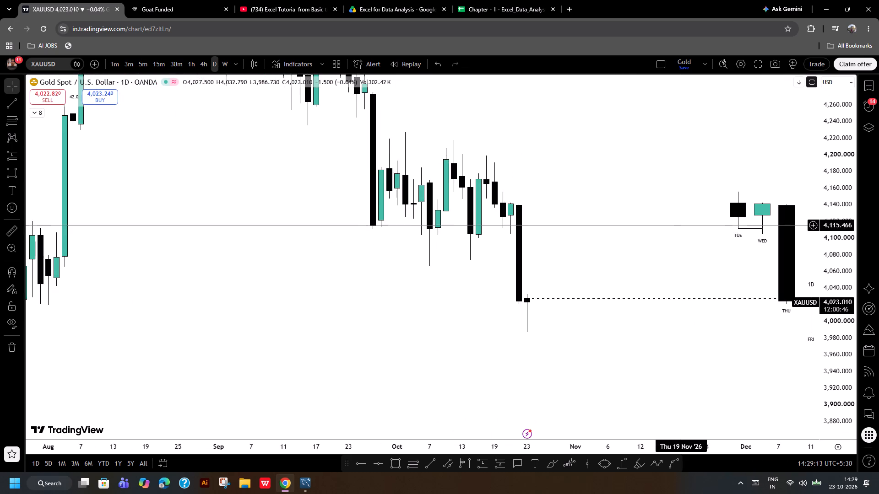
scroll(672, 216, down, 3)
drag(716, 179, 672, 248)
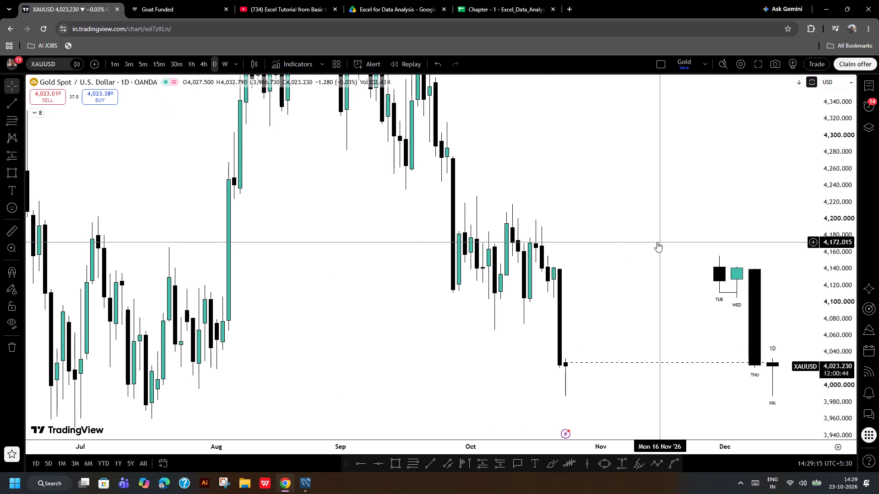
drag(681, 181, 578, 257)
scroll(574, 260, up, 3)
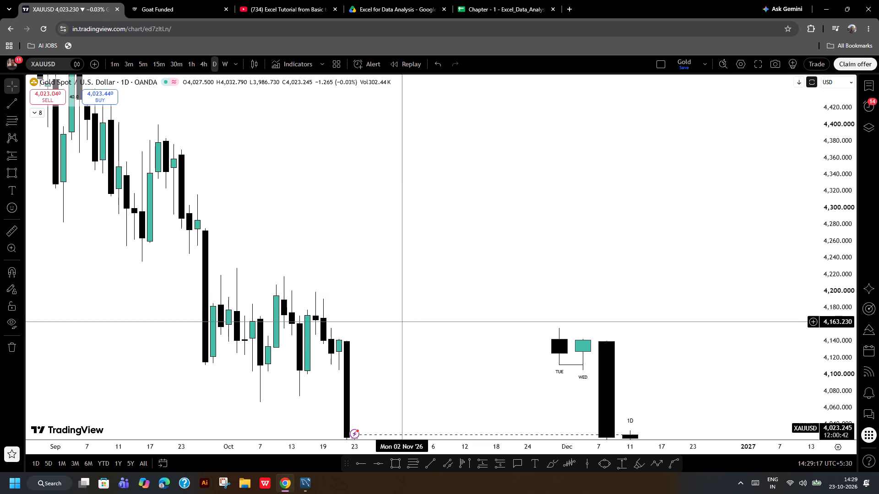
drag(437, 316, 483, 252)
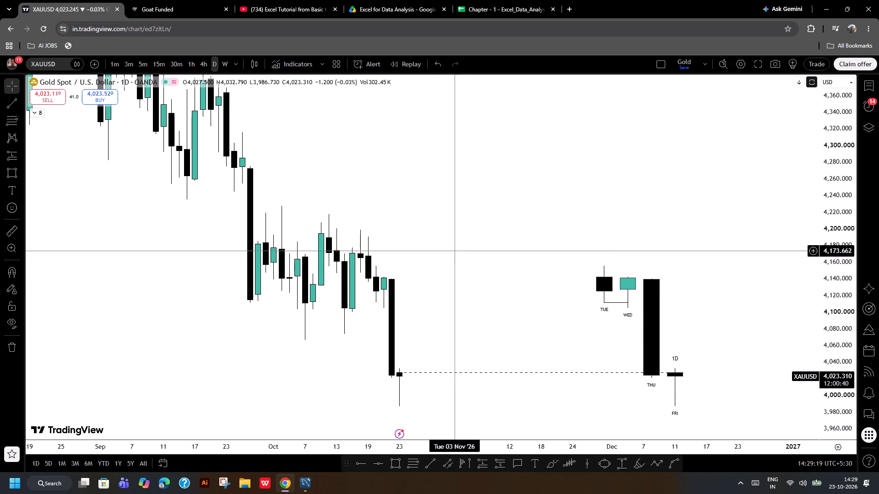
scroll(513, 259, down, 2)
drag(566, 314, 584, 296)
scroll(720, 354, up, 4)
drag(825, 396, 830, 312)
drag(798, 344, 833, 209)
scroll(702, 234, up, 3)
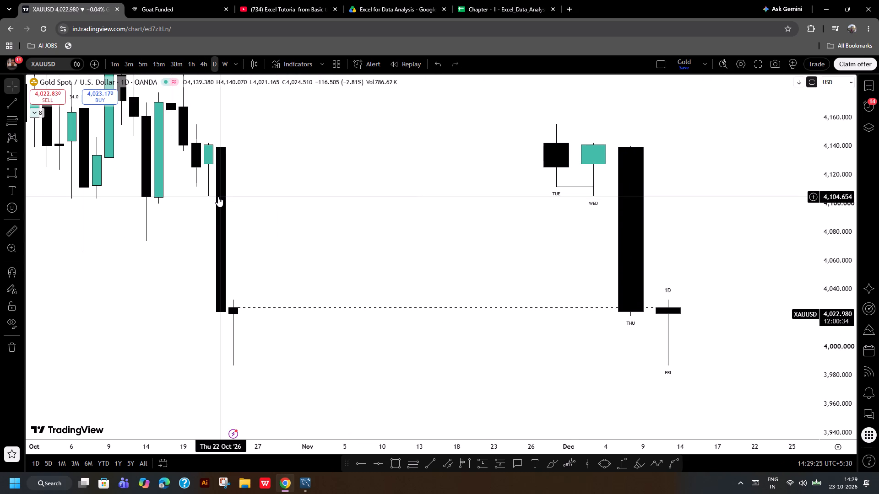
drag(278, 300, 502, 288)
scroll(502, 288, up, 3)
drag(507, 264, 454, 290)
scroll(453, 290, down, 2)
drag(540, 274, 513, 275)
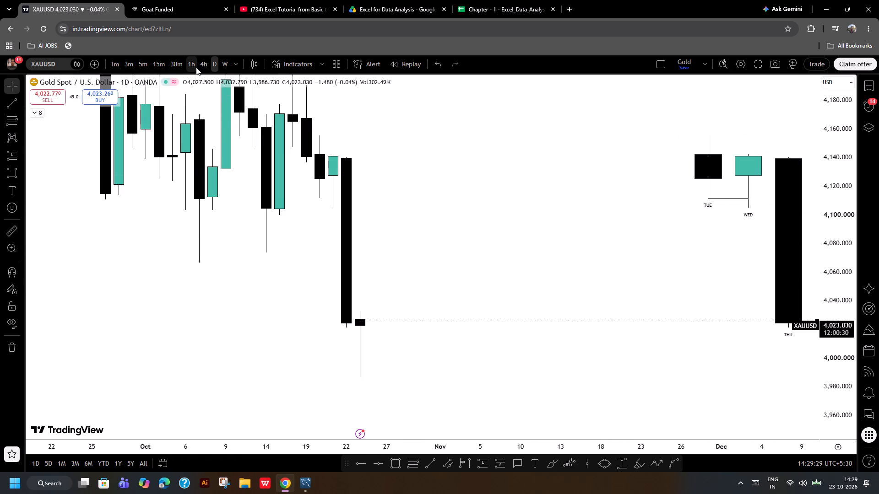
Draw a horizontal trend line from the 22 October daily candle's low at 4,021.165 to 27 October.
click(429, 459)
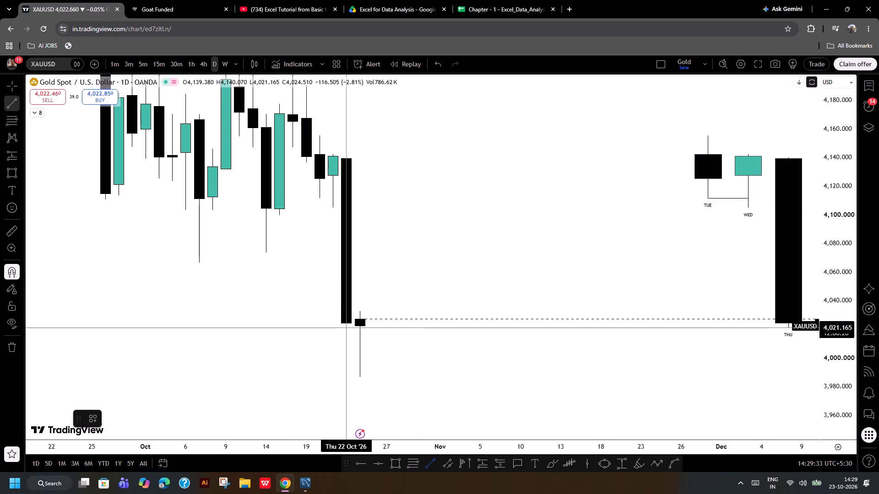
ctrl+click(348, 328)
shift+click(386, 333)
click(388, 291)
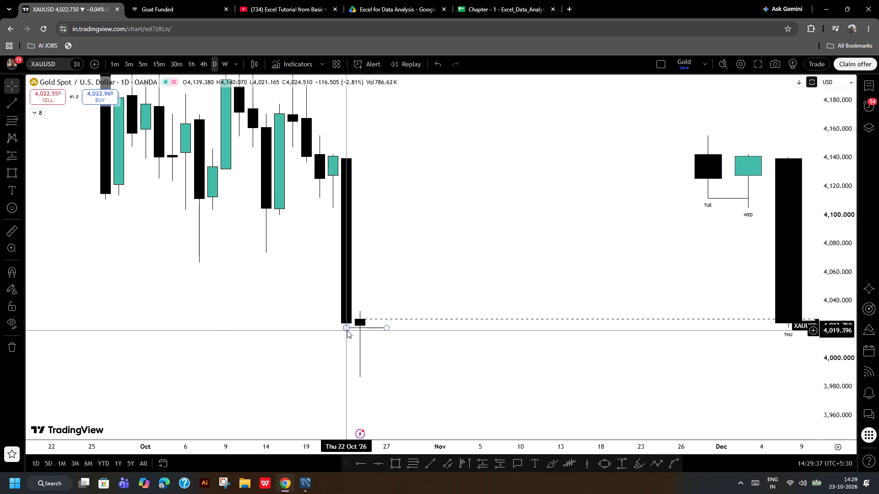
Switch the XAUUSD chart to the 1-hour timeframe.
drag(472, 265, 463, 267)
scroll(347, 220, down, 2)
click(196, 61)
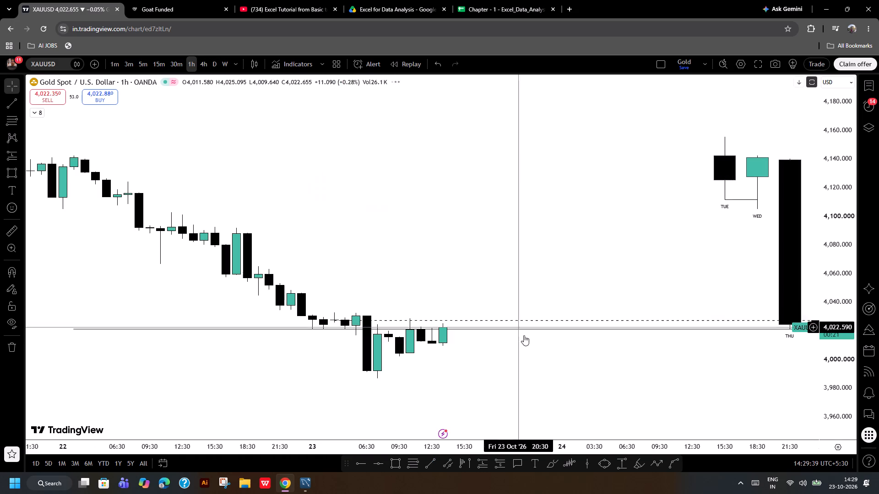
Shorten the previous-day-low line by moving its start point to the hourly candle low at the beginning of 23 October.
scroll(526, 339, down, 4)
drag(603, 383, 577, 352)
drag(842, 377, 804, 231)
drag(693, 241, 521, 192)
scroll(499, 227, down, 2)
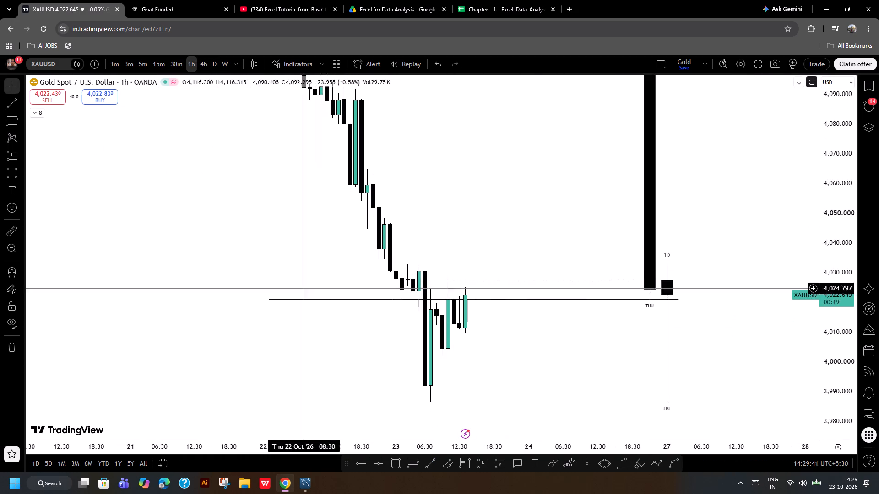
click(269, 303)
click(269, 298)
shift+drag(269, 298, 396, 303)
click(450, 247)
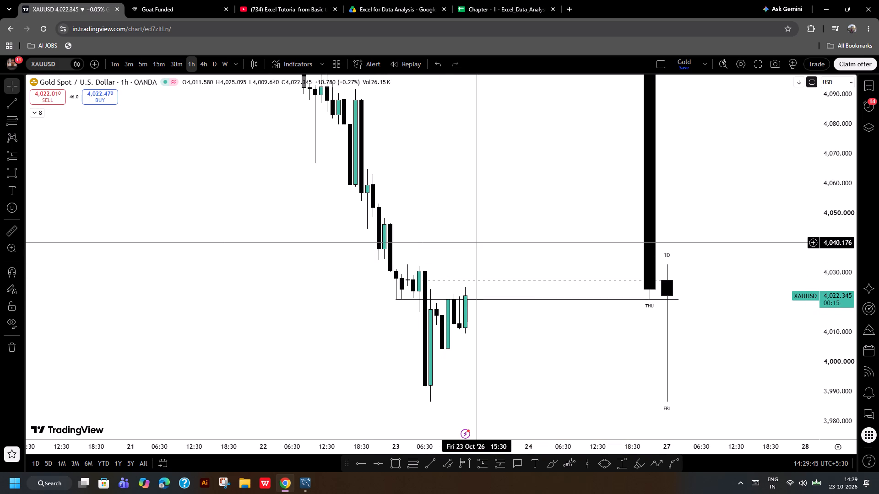
Draw a horizontal trend line at 4,030.680 from the top of the 23 October 06:30 bearish candle to 21:30.
drag(494, 239, 467, 244)
scroll(469, 269, up, 2)
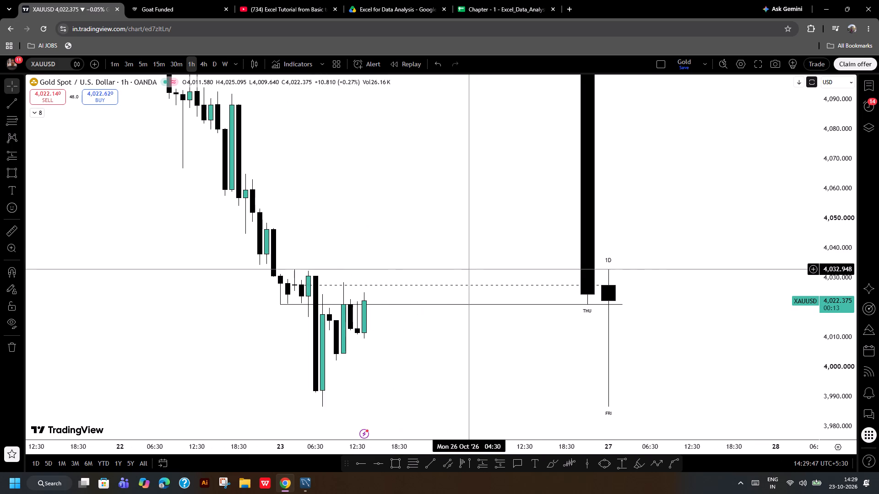
drag(474, 255, 468, 257)
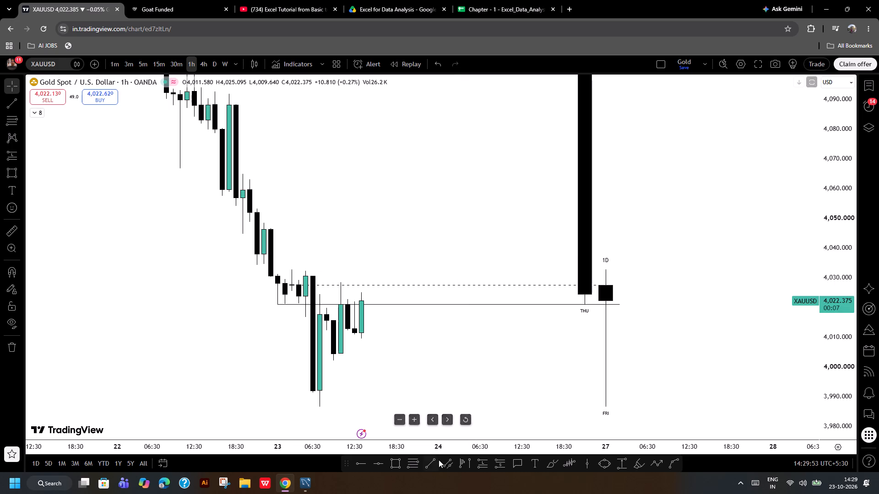
click(427, 463)
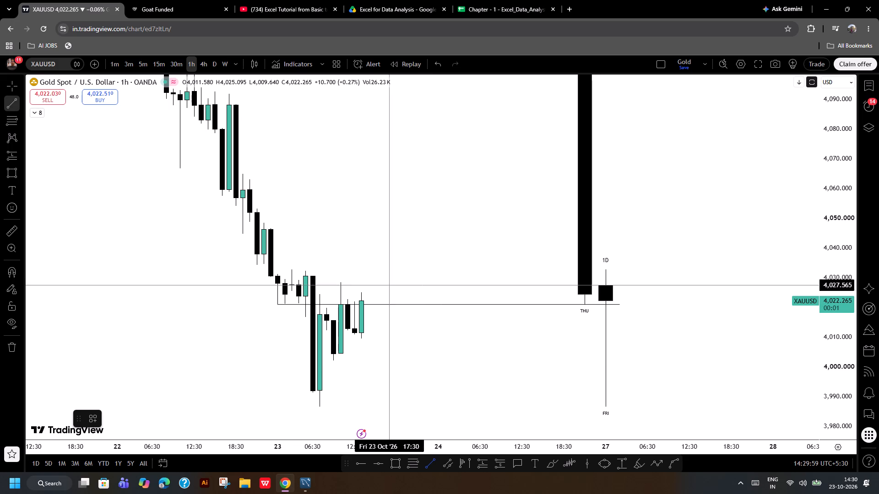
ctrl+click(312, 276)
shift+click(418, 277)
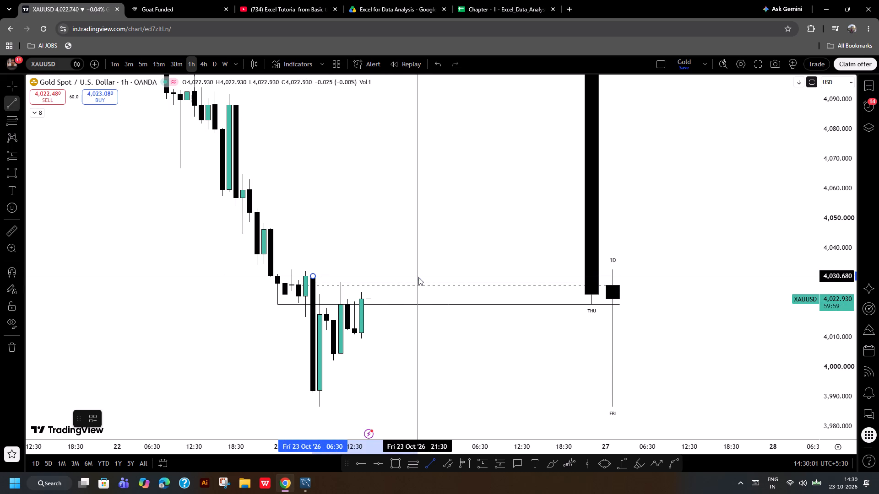
click(421, 244)
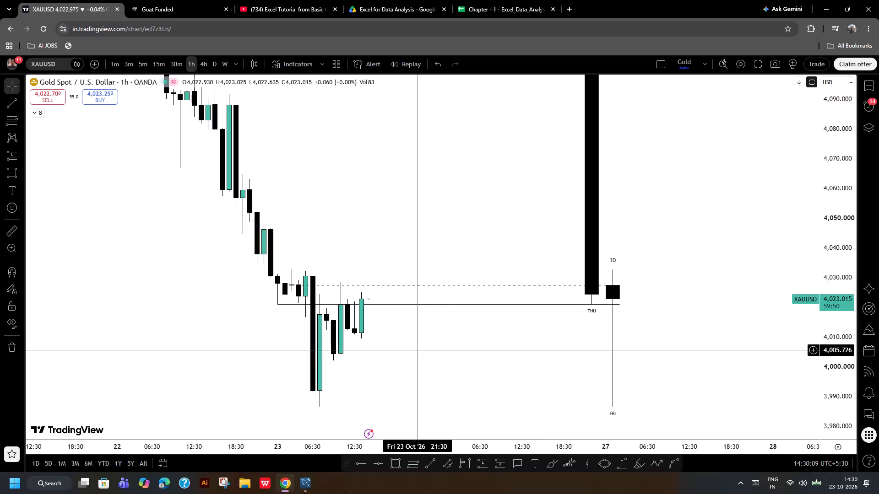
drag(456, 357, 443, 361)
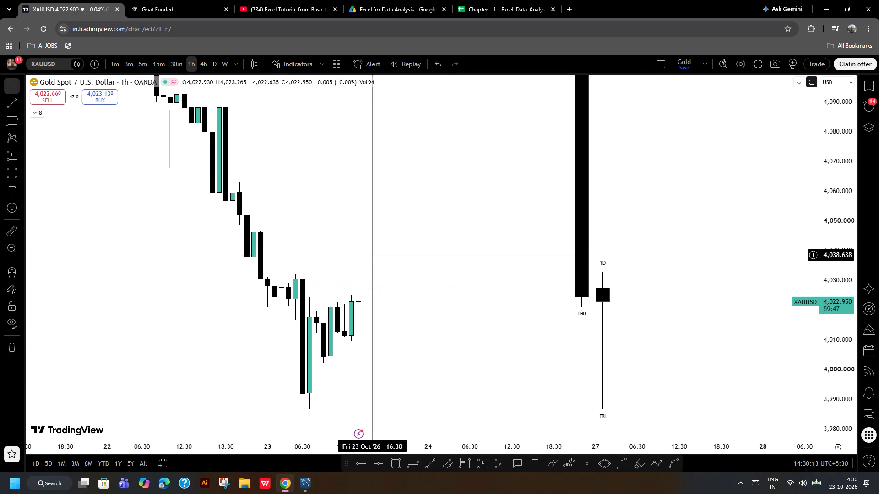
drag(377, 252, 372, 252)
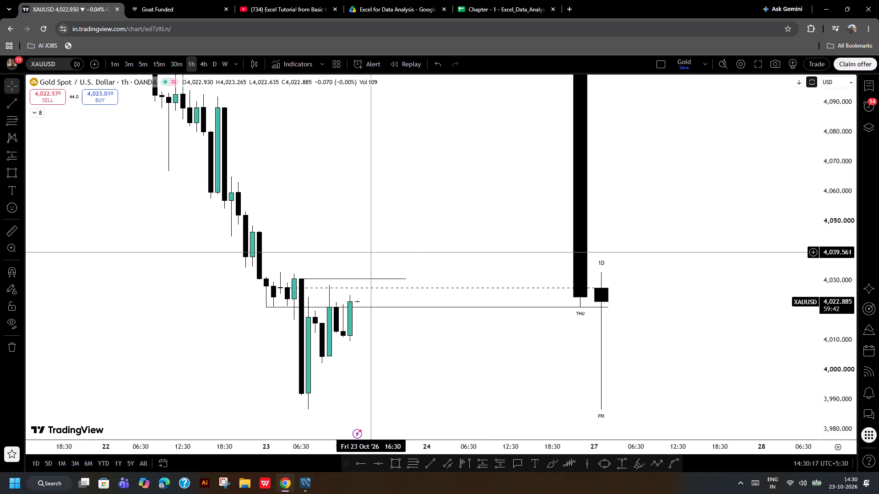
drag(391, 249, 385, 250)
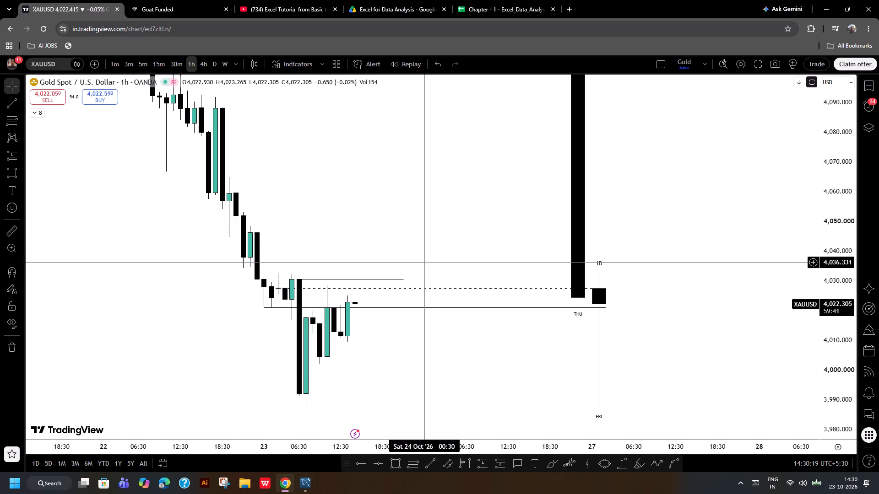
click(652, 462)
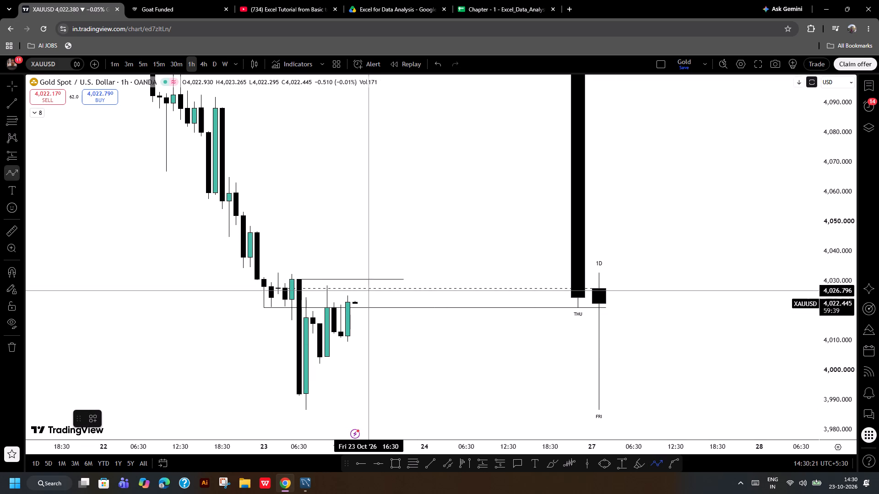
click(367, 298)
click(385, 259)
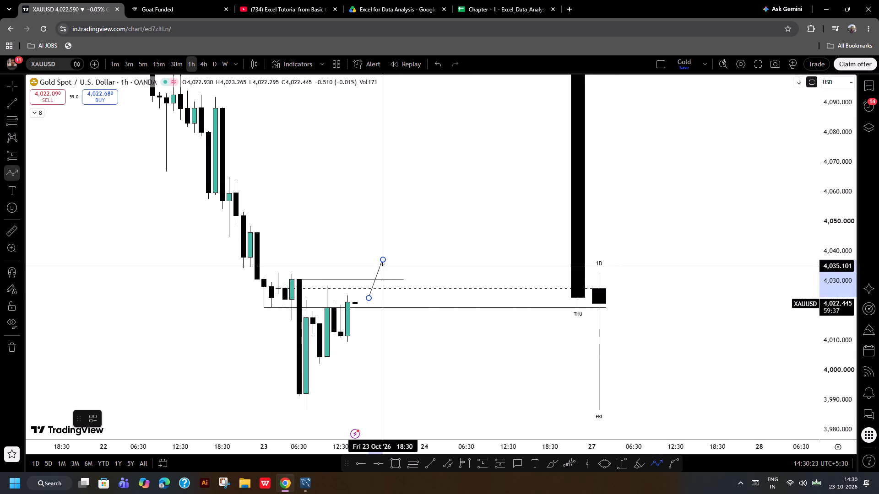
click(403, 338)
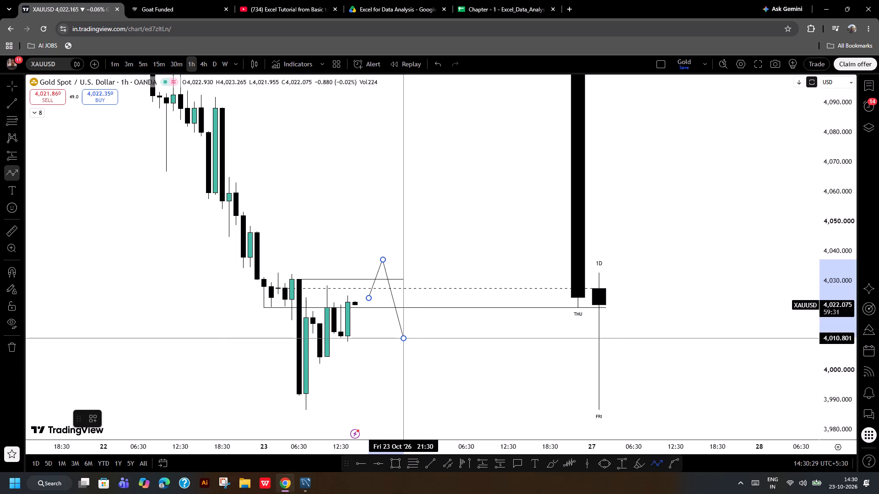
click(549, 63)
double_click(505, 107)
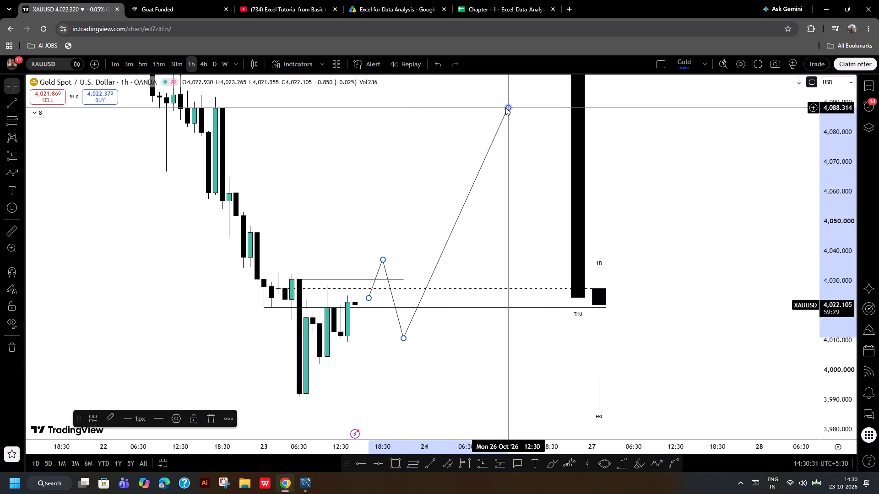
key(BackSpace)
Draw a rising zigzag path in the empty chart area from 28 October: about 4,051 to 4,083, down to 4,067, up to 4,118.
drag(415, 188, 393, 233)
scroll(391, 252, up, 1)
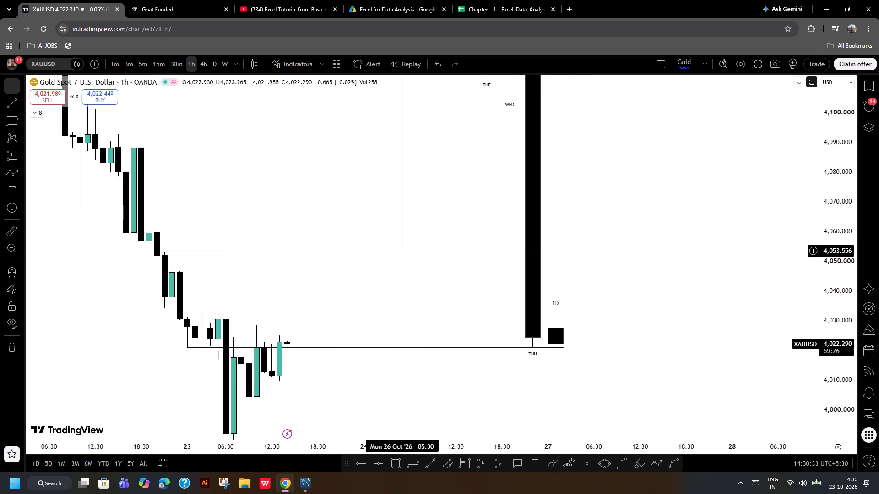
drag(498, 228, 253, 271)
scroll(356, 280, down, 4)
drag(590, 280, 320, 325)
click(657, 466)
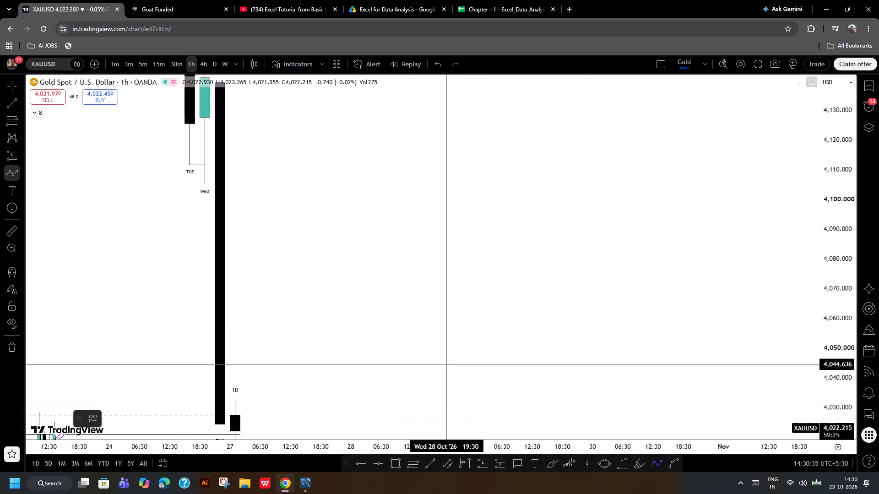
click(353, 344)
click(388, 250)
click(403, 299)
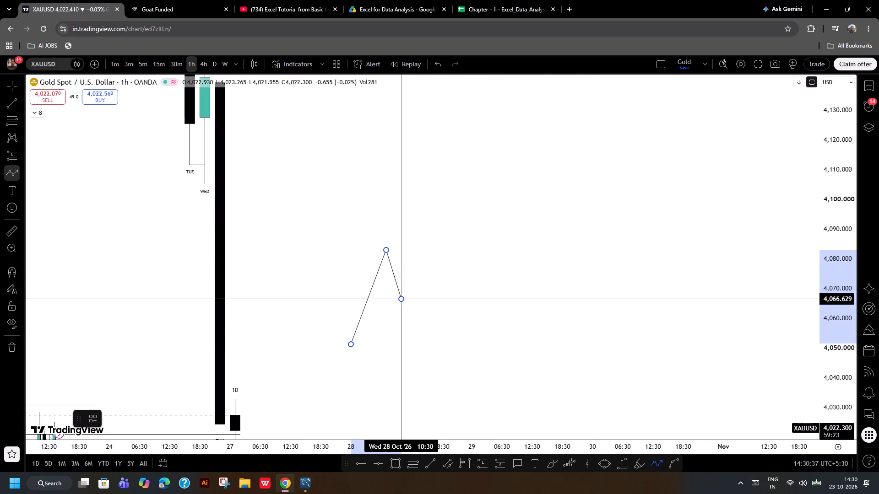
double_click(447, 145)
click(515, 142)
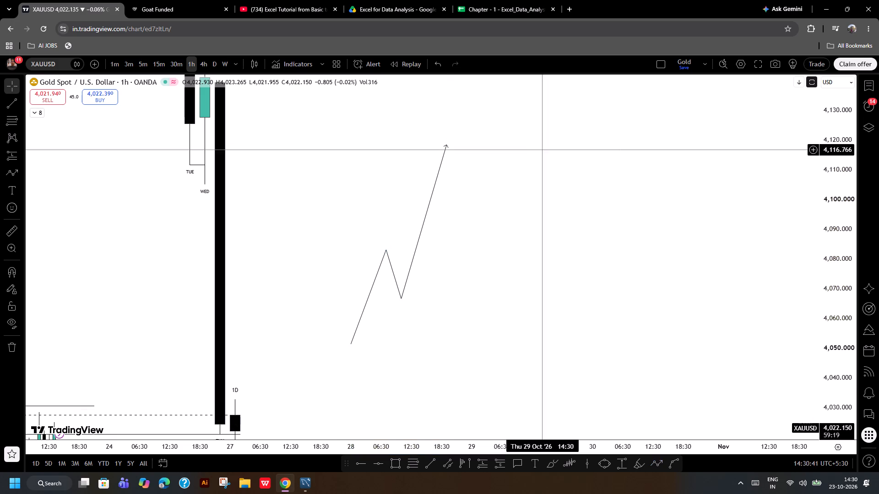
Draw a rectangle zone over the path's pullback, from its first peak at 4,083.239 down to 4,066.783, extending to 30 October 05:30.
click(385, 462)
click(394, 462)
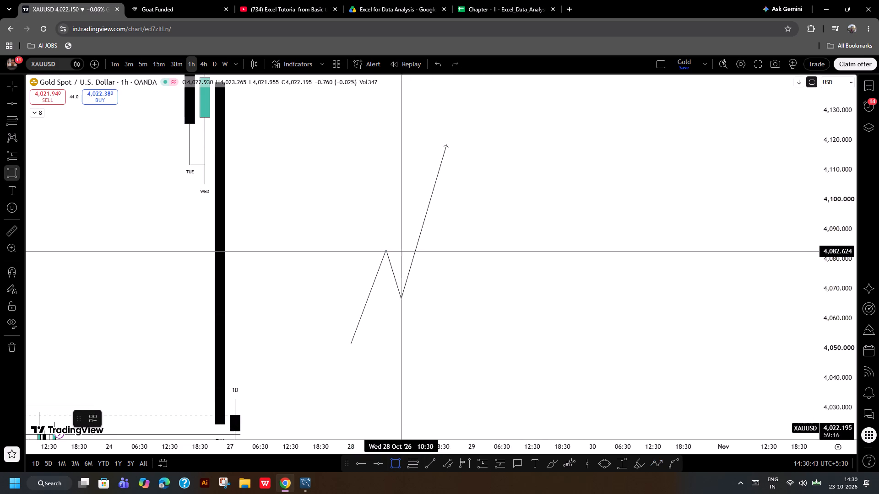
click(385, 249)
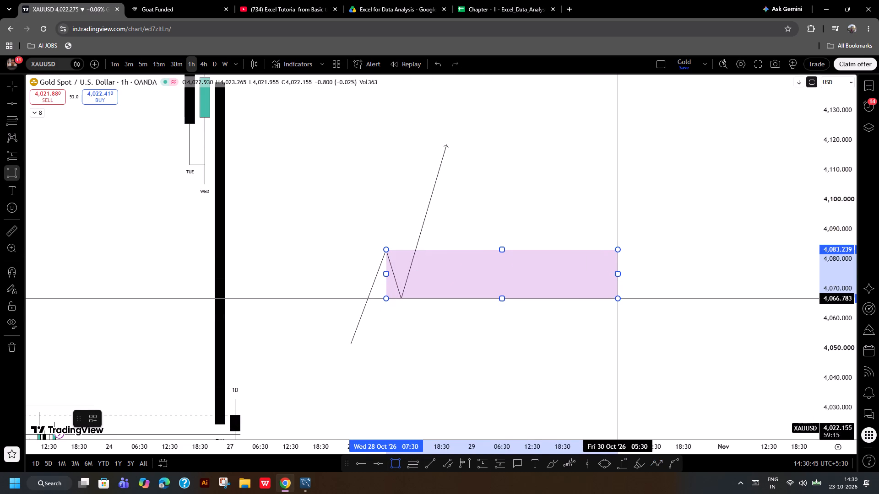
click(617, 298)
click(648, 190)
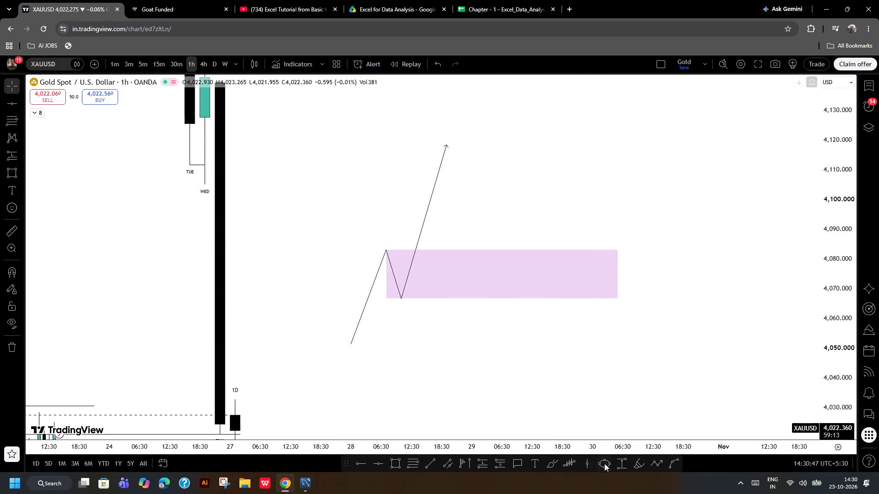
Draw a second path from the first arrow's tip down to the zone's upper edge at 4,083.239 and back up to about 4,118.
click(653, 461)
click(448, 146)
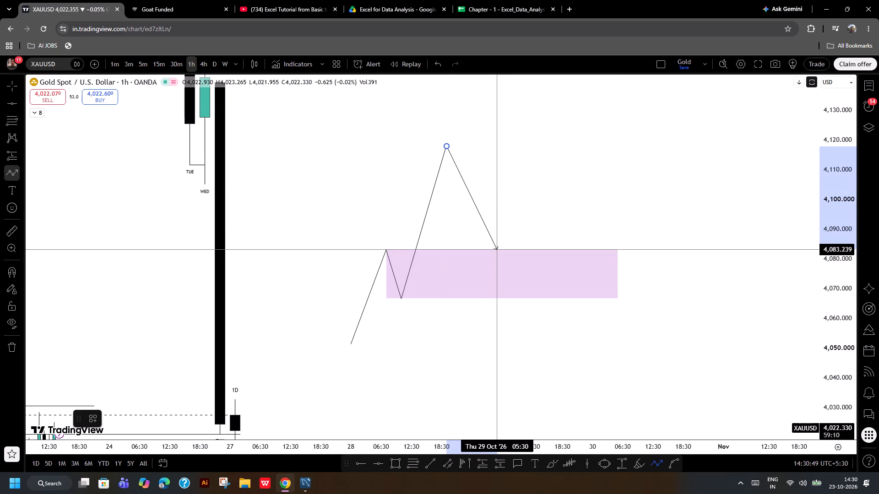
click(496, 249)
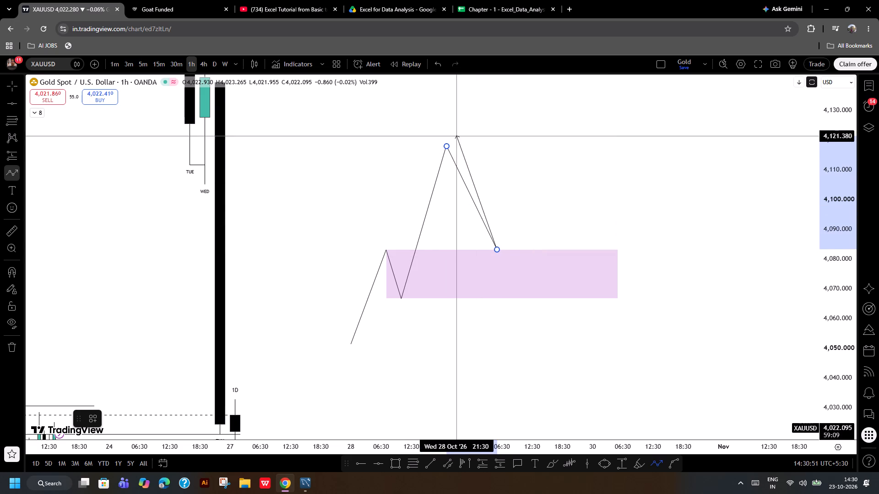
double_click(546, 145)
click(628, 149)
Place a long position at the zone retest with entry 4,089.390, stop 4,082.624 and target 4,119.227.
click(479, 463)
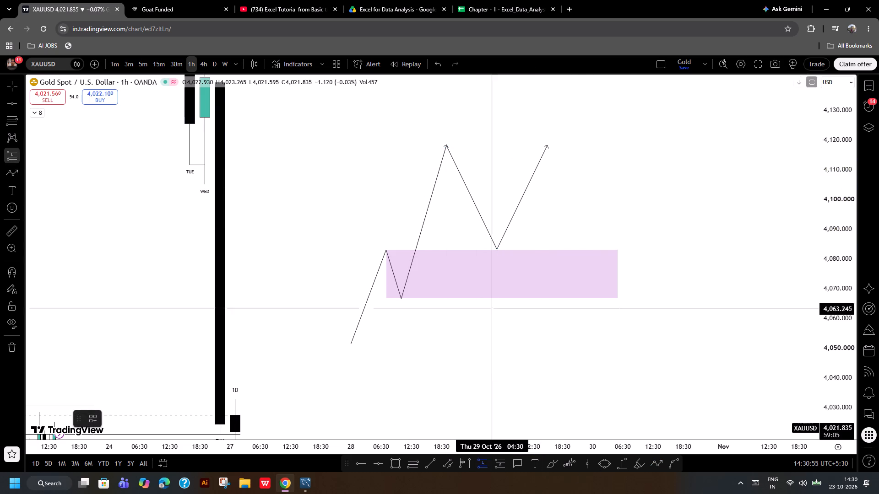
click(506, 231)
click(510, 248)
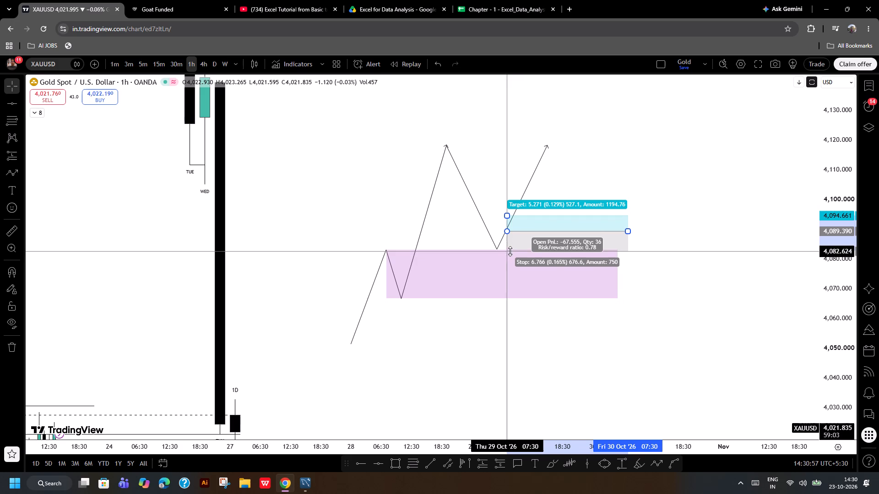
drag(506, 216, 507, 142)
click(468, 122)
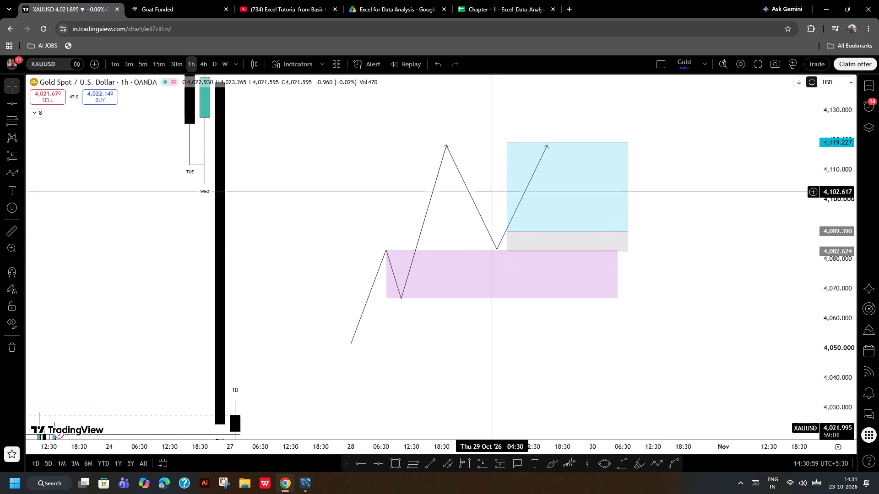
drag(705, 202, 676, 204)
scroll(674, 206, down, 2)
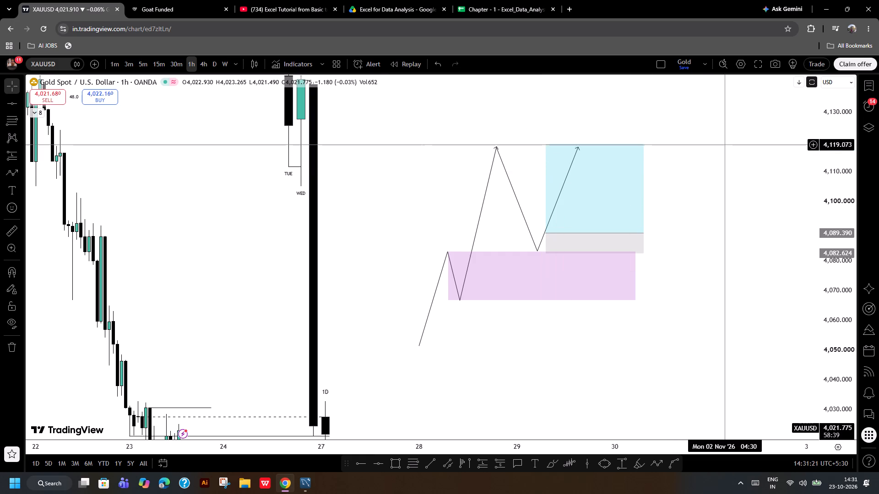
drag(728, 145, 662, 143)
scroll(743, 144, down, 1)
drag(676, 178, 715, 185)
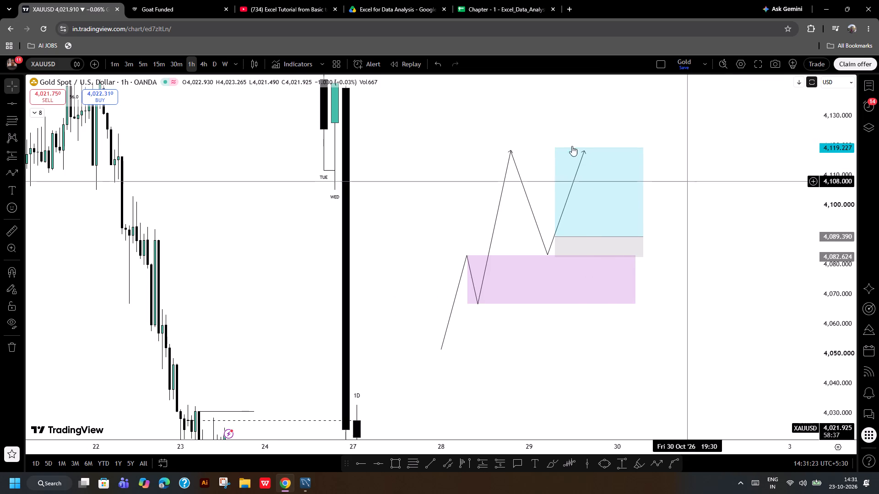
Switch to the Goat Funded site, go to its home page, dismiss the promotional offer and open the Account 1 dashboard.
click(223, 0)
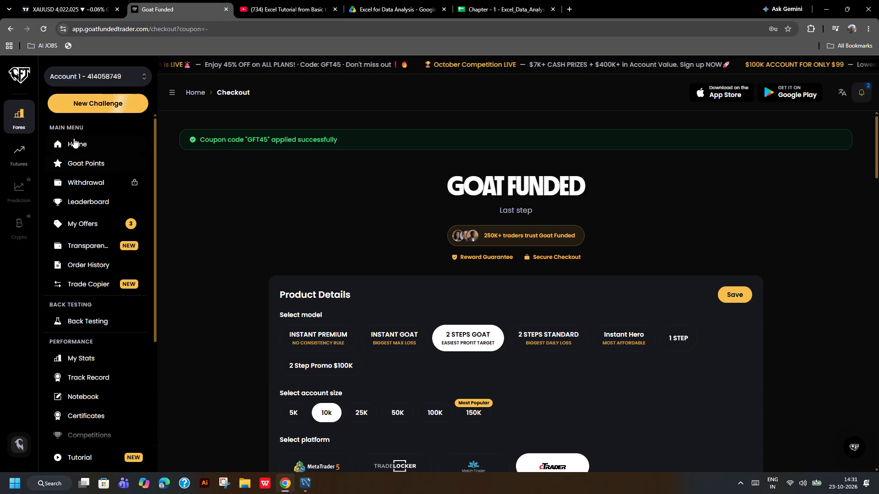
click(73, 131)
click(76, 140)
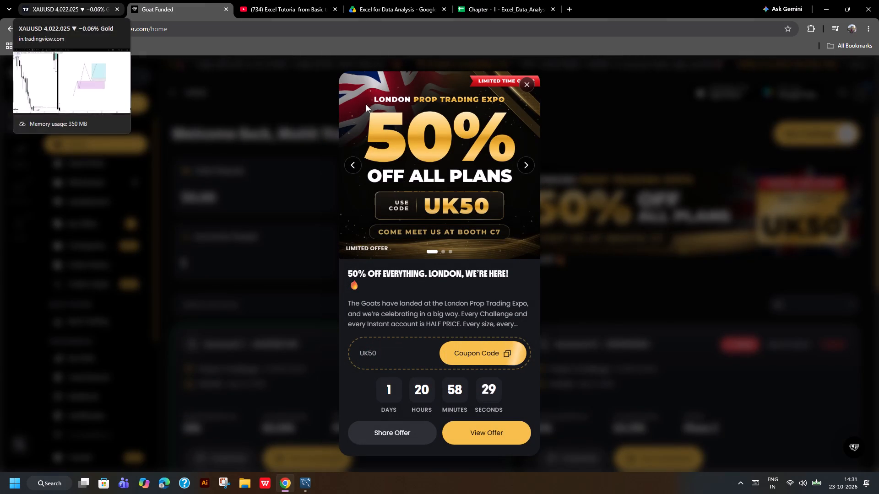
click(533, 87)
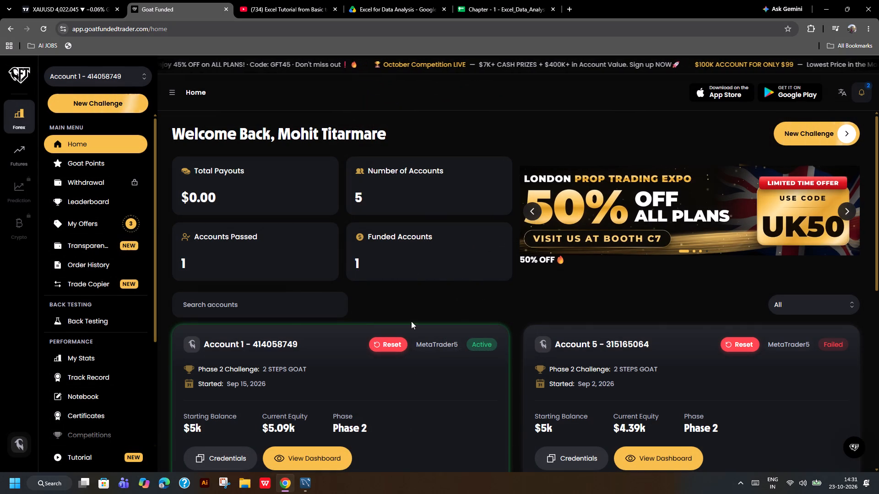
click(334, 466)
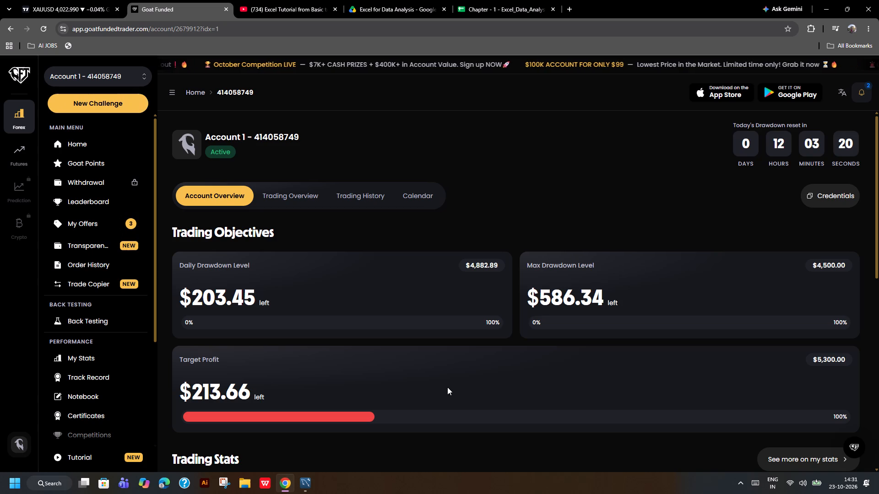
Examine Account 1's target profit, drawdown levels, trading stats, profit/loss and trading summary in the account overview.
scroll(99, 370, down, 2)
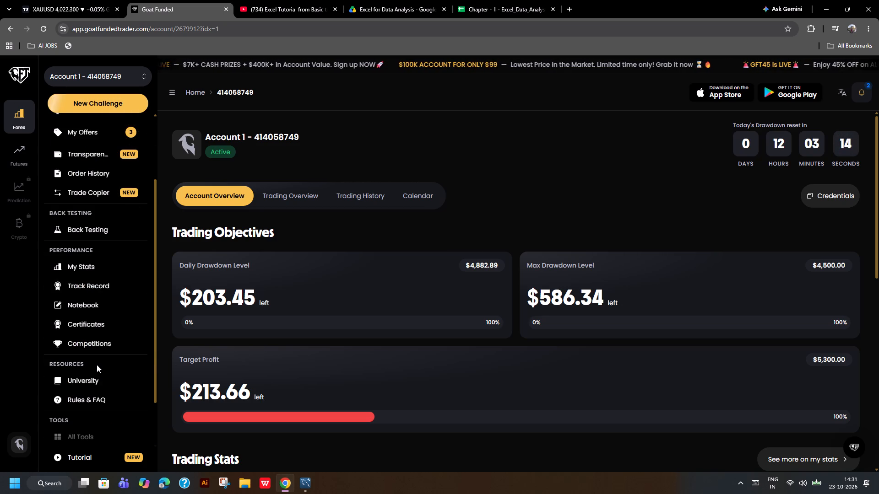
scroll(419, 298, down, 3)
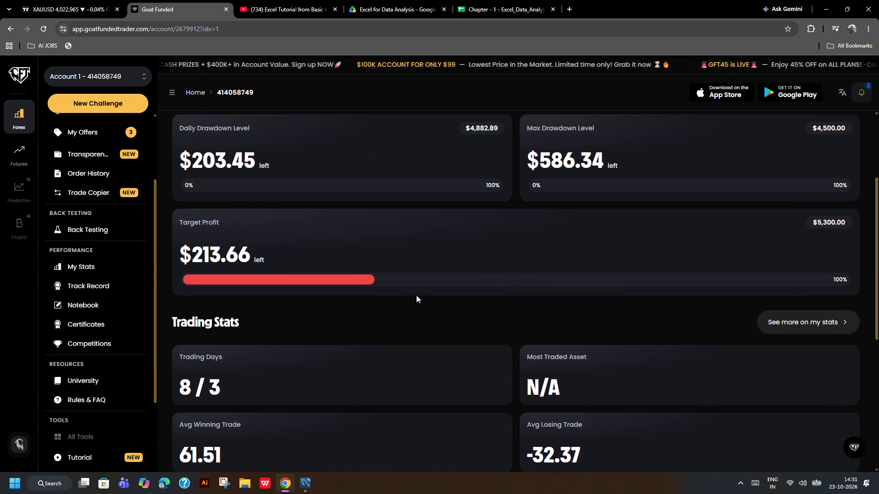
scroll(435, 307, down, 5)
scroll(546, 329, up, 4)
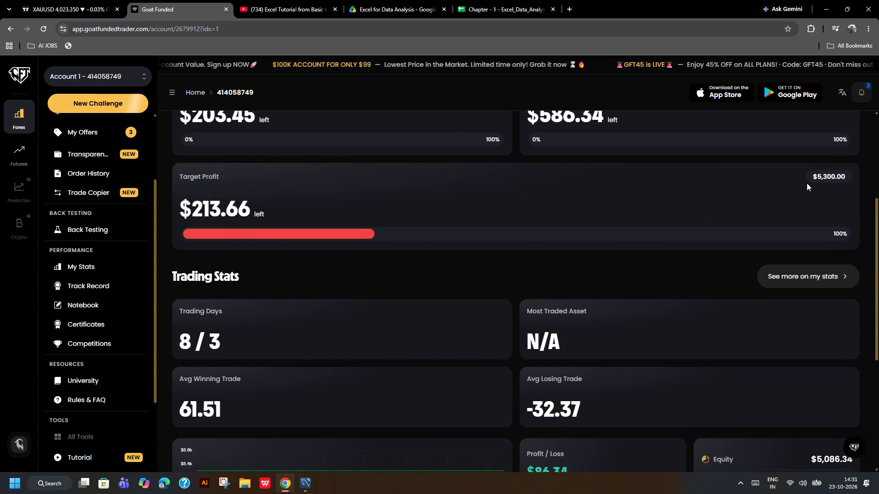
drag(823, 174, 849, 179)
click(829, 192)
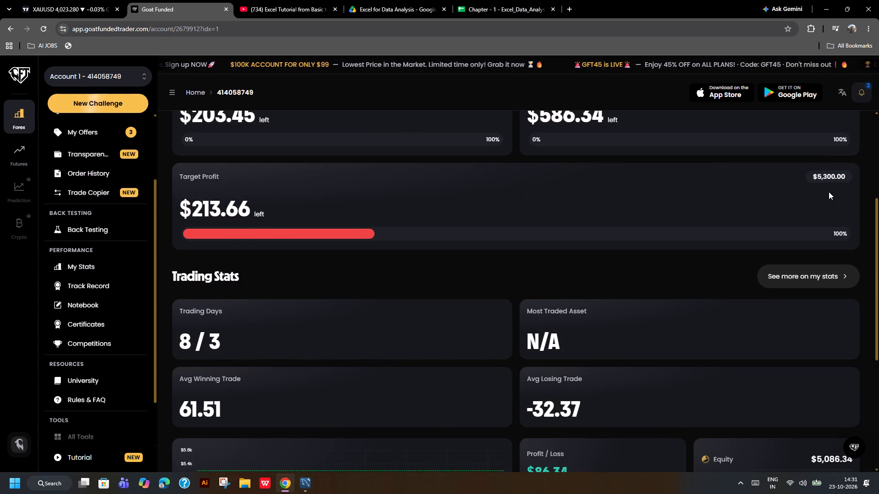
drag(812, 173, 841, 174)
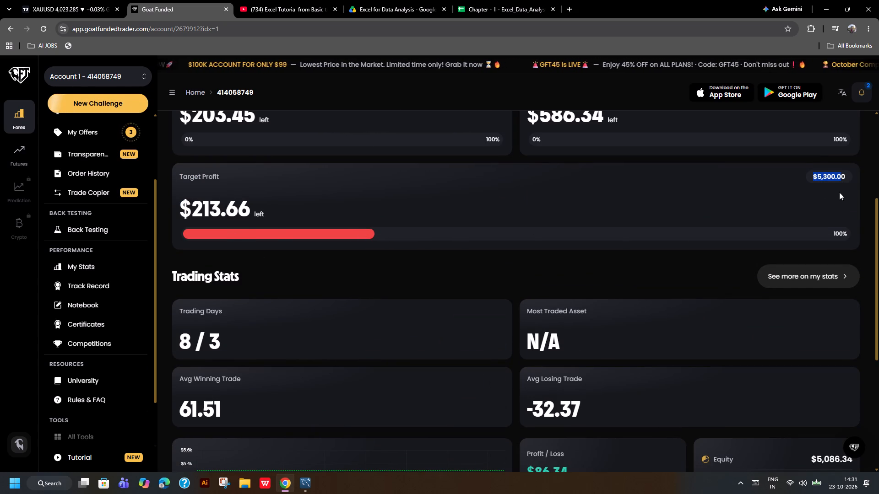
click(831, 210)
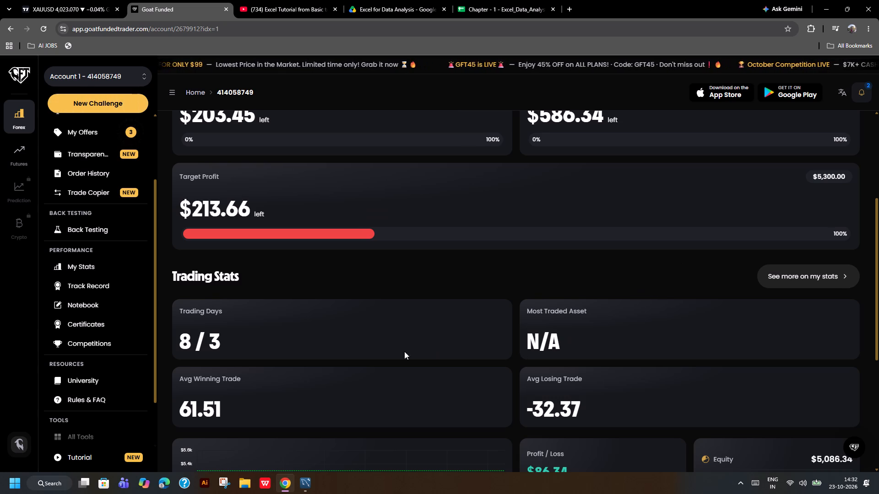
scroll(539, 369, down, 7)
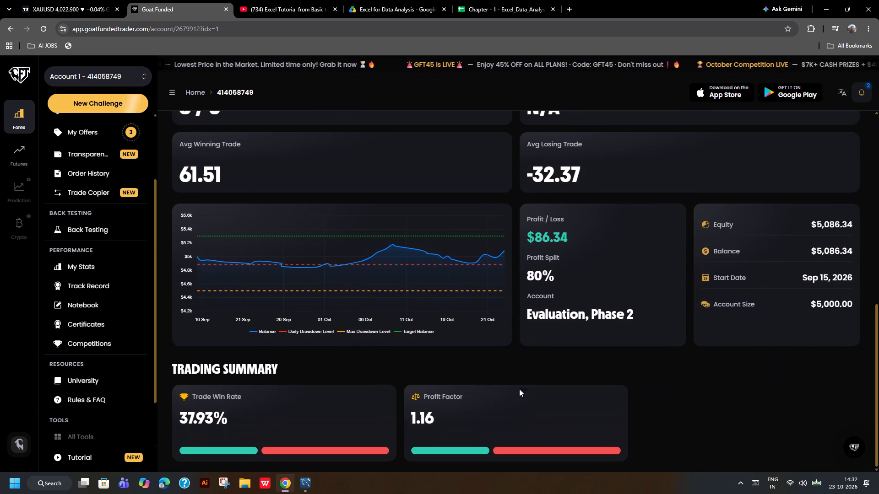
drag(524, 237, 570, 237)
click(607, 237)
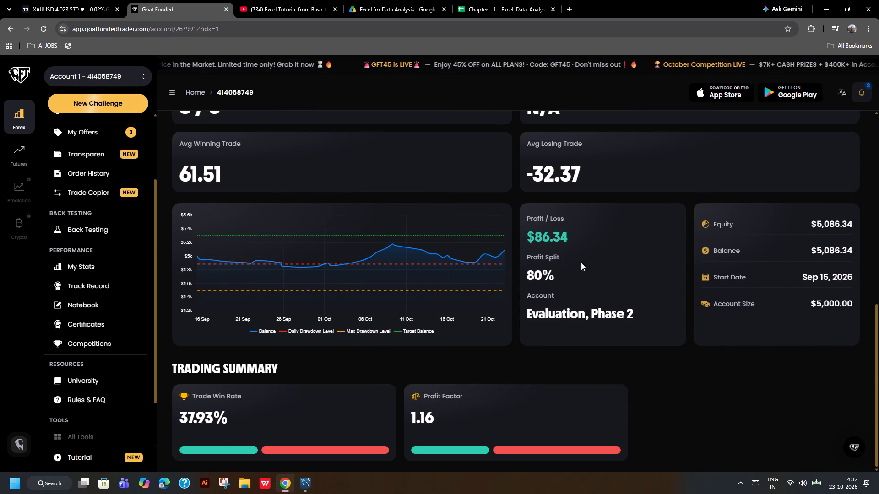
scroll(573, 274, up, 1)
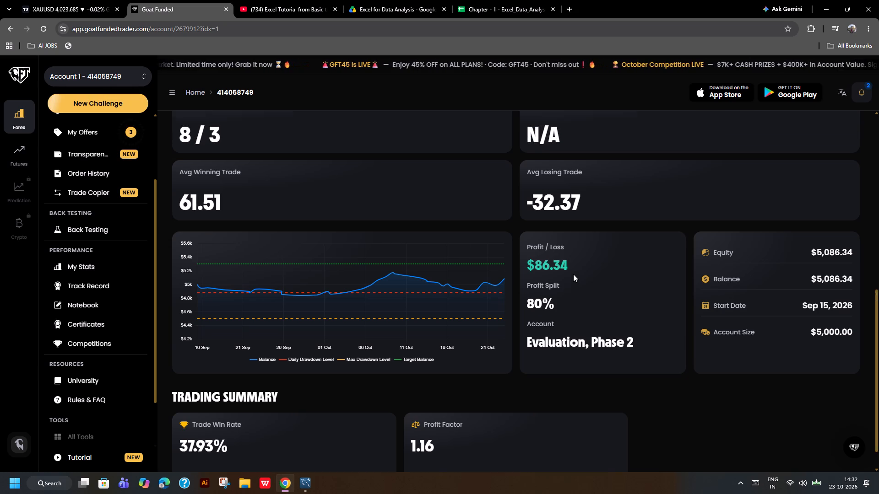
scroll(573, 274, up, 7)
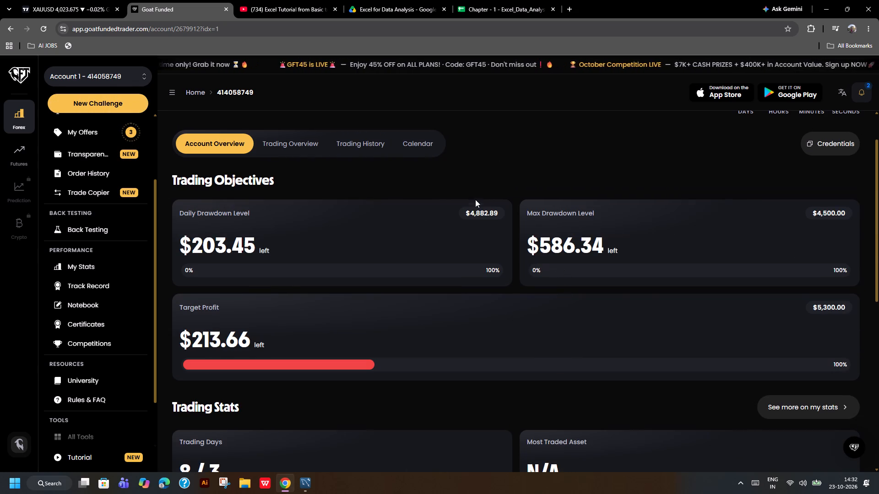
click(486, 161)
scroll(492, 171, up, 3)
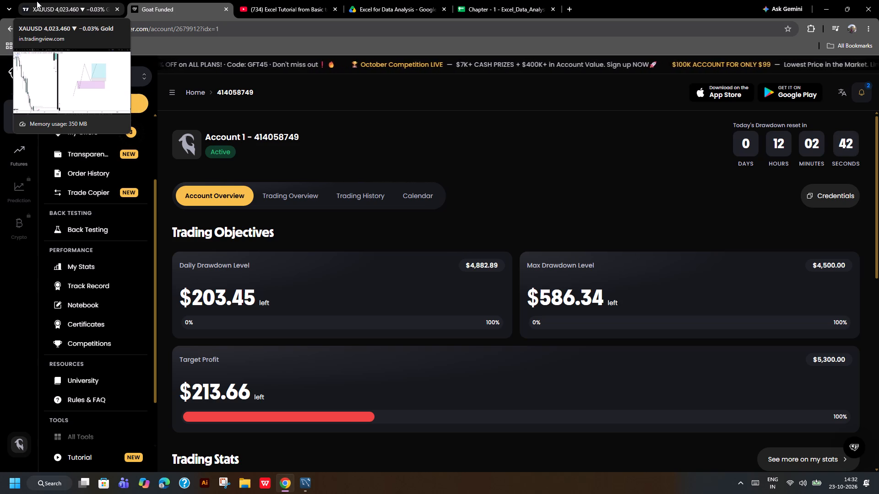
Switch back to the XAUUSD 1-hour chart in TradingView.
click(37, 1)
drag(181, 204, 272, 225)
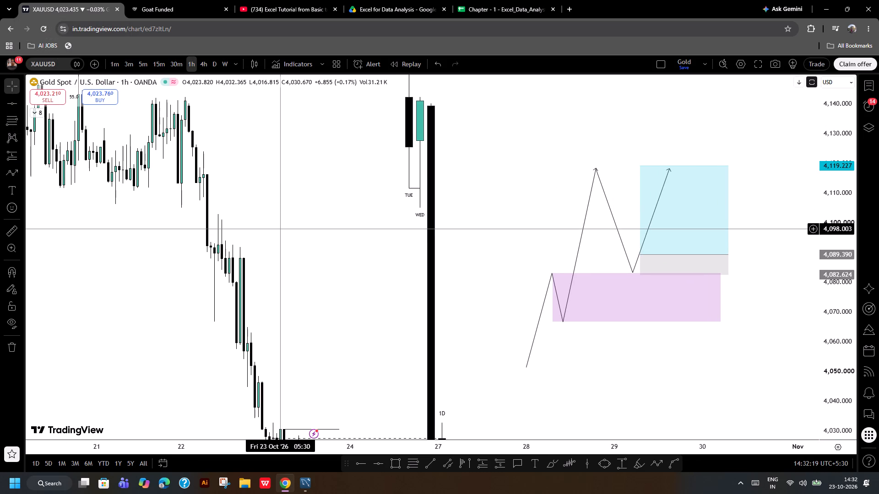
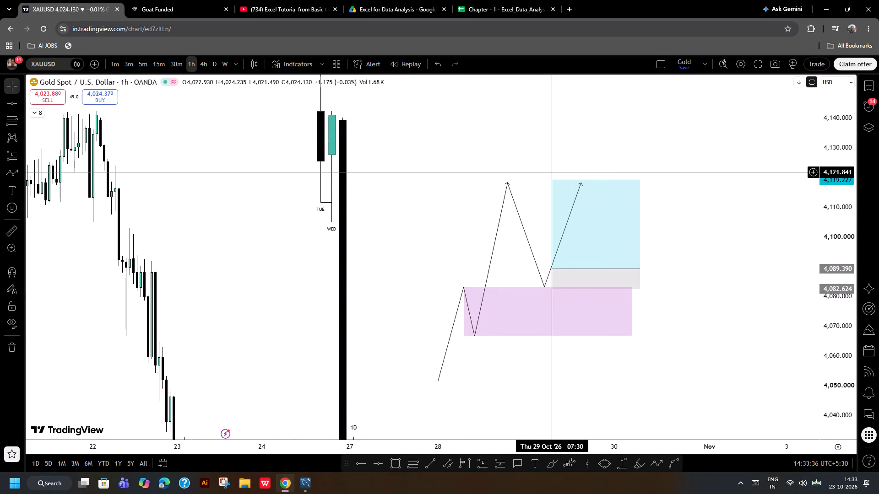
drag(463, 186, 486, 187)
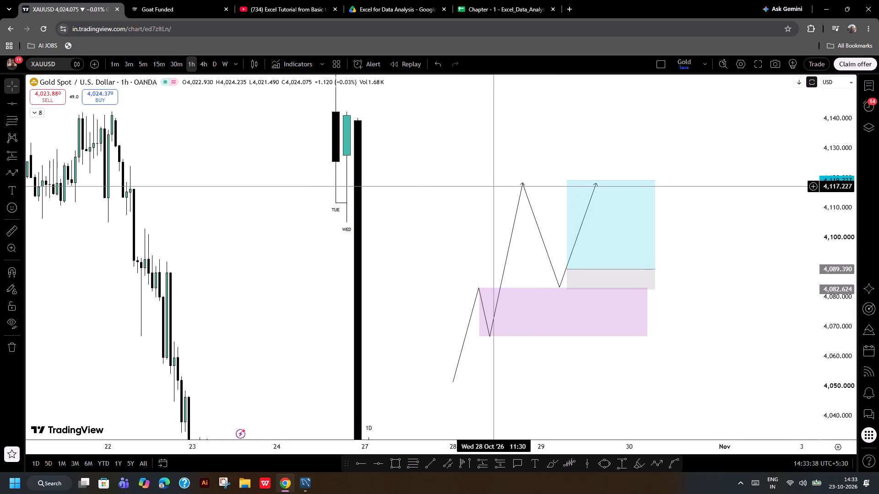
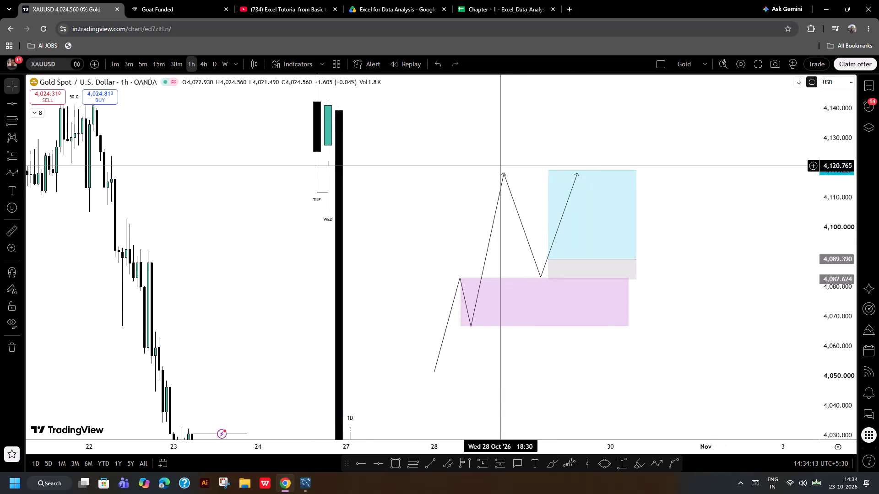
Examine the drawn long setup and surrounding price action, moving from the 1-hour to the 4-hour and daily timeframes.
scroll(500, 164, up, 2)
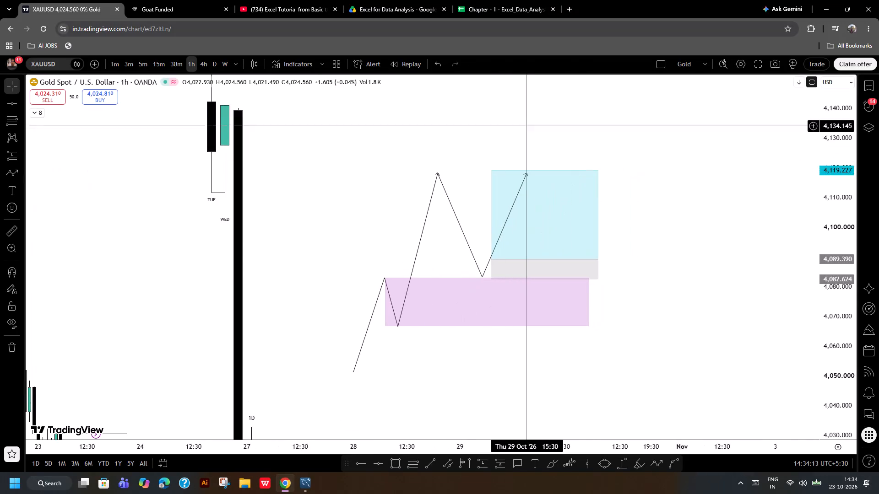
drag(530, 124, 468, 180)
scroll(468, 177, down, 5)
drag(564, 171, 532, 185)
click(206, 60)
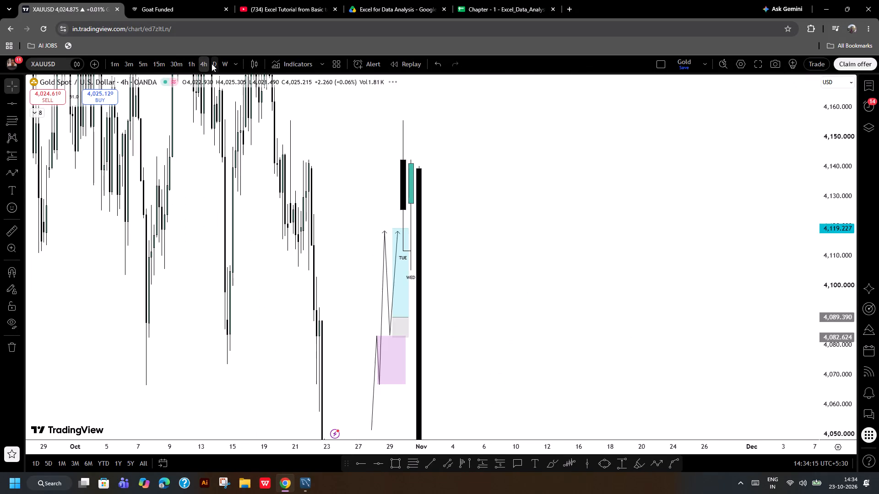
click(215, 64)
drag(847, 138, 747, 401)
scroll(463, 266, up, 5)
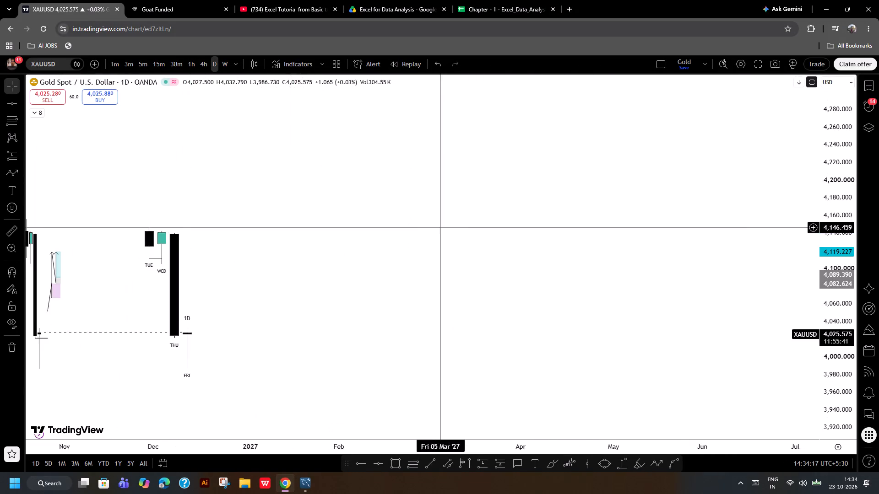
drag(385, 219, 795, 219)
scroll(710, 218, up, 4)
drag(550, 174, 692, 174)
Change the chart symbol to the FOREXCOM feed of XAUUSD, Gold / U.S. Dollar.
click(43, 74)
click(46, 68)
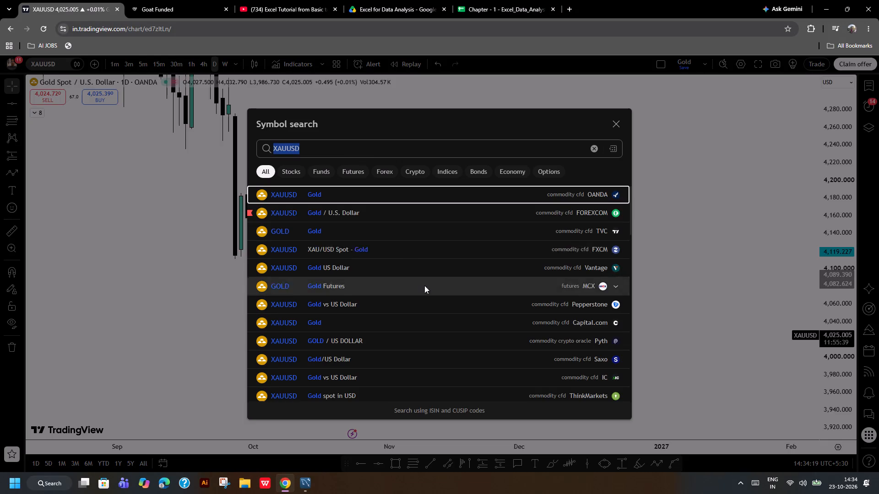
click(475, 208)
Examine the recent daily candles against the horizontal levels marked below price on the FOREXCOM gold chart.
scroll(658, 265, down, 3)
drag(528, 279, 665, 131)
scroll(698, 115, up, 4)
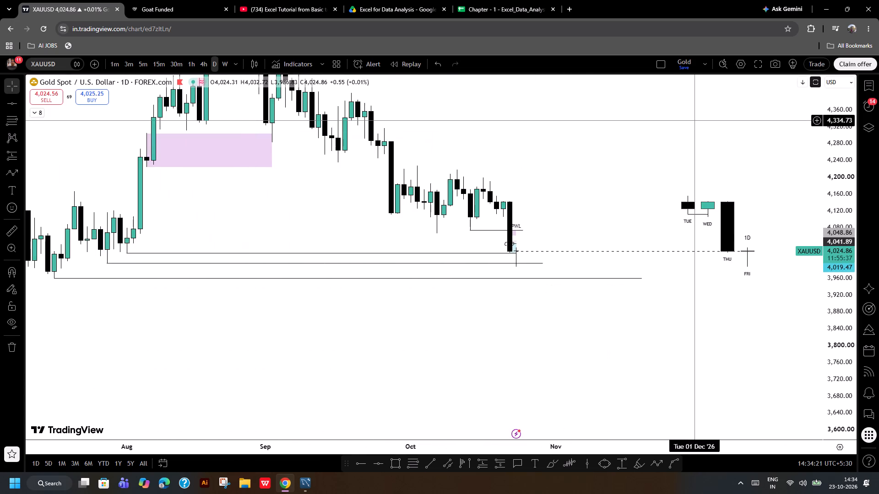
drag(649, 134, 675, 205)
drag(835, 349, 805, 59)
drag(638, 281, 586, 163)
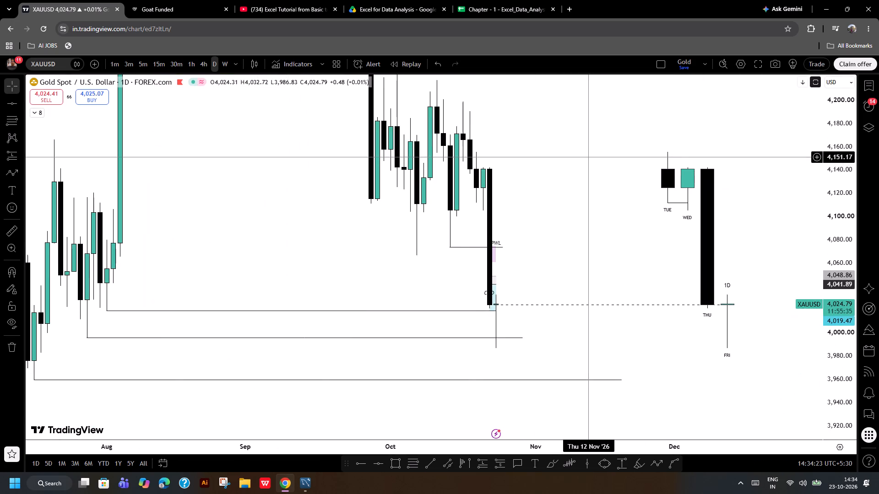
scroll(597, 178, down, 1)
On the 1-hour timeframe, examine the July and early August lows and the horizontal levels drawn from them.
click(194, 62)
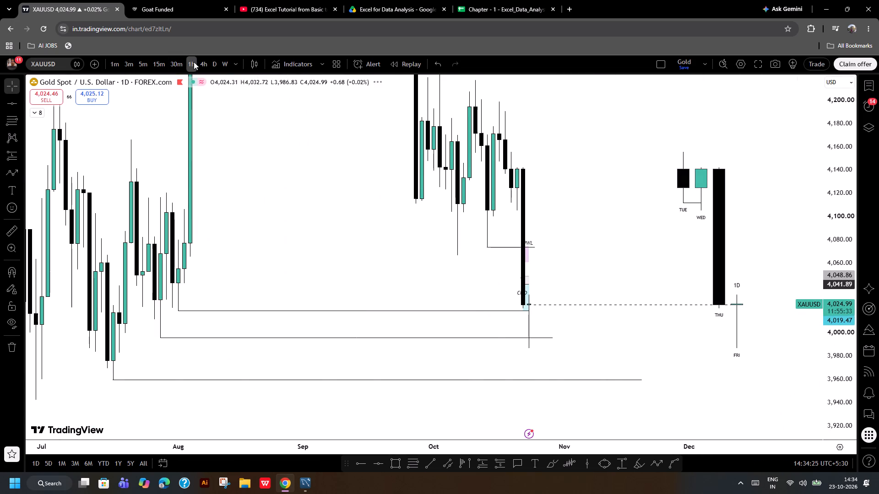
scroll(311, 187, down, 19)
drag(94, 247, 592, 248)
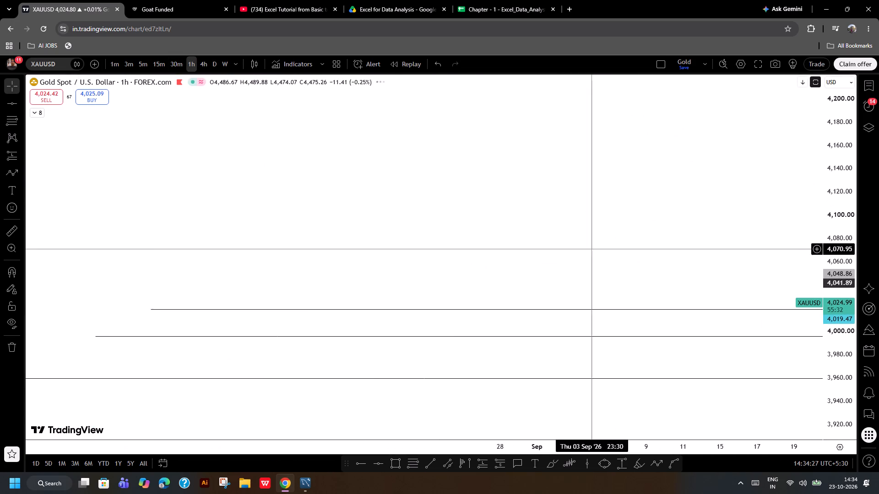
drag(202, 254, 714, 252)
scroll(688, 248, up, 12)
drag(644, 250, 631, 247)
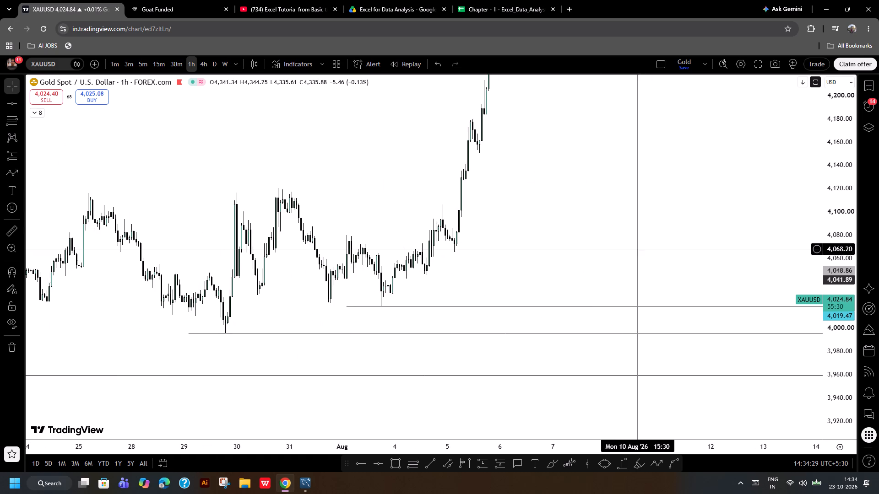
drag(631, 247, 622, 242)
scroll(704, 241, down, 5)
drag(765, 234, 343, 234)
scroll(618, 244, down, 7)
drag(610, 238, 292, 238)
scroll(467, 247, down, 5)
drag(595, 225, 222, 225)
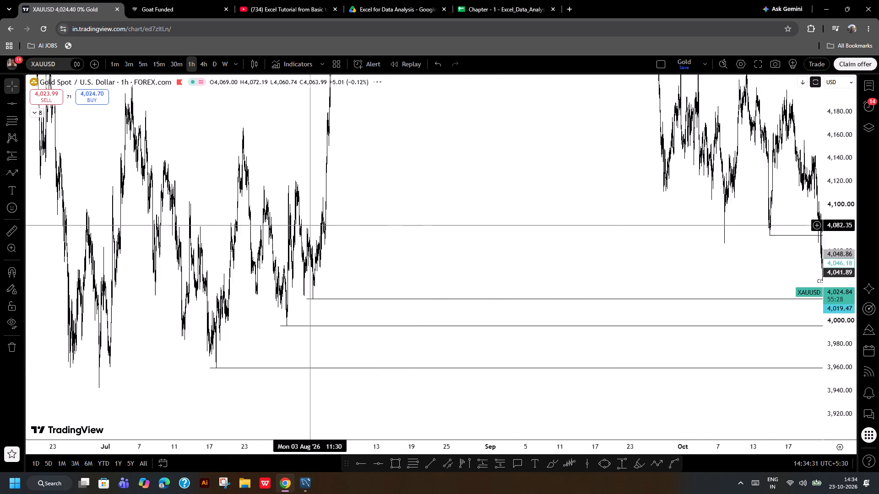
drag(222, 225, 201, 225)
drag(201, 225, 501, 205)
scroll(491, 224, up, 4)
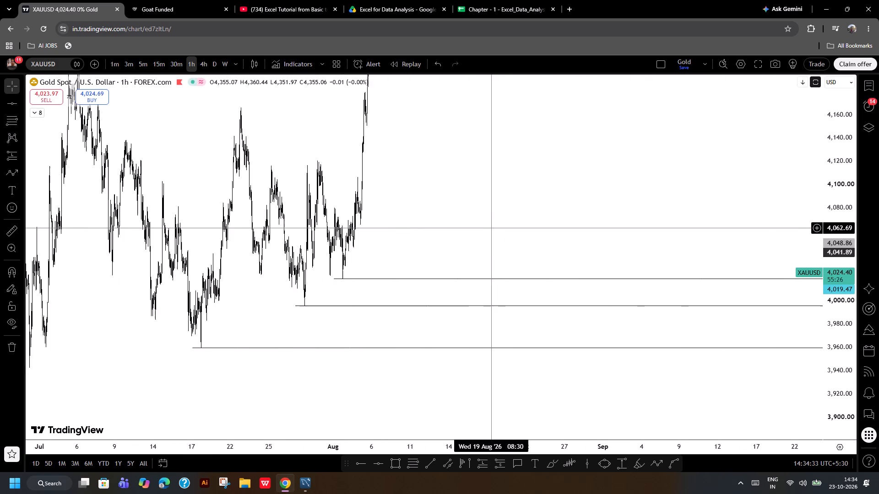
drag(488, 229, 452, 228)
Delete the two upper horizontal lines drawn from the late July and early August lows.
ctrl+drag(438, 212, 241, 311)
key(BackSpace)
Examine the latest 1-hour price action around the PWL level, the CISD line and the short position.
scroll(487, 271, up, 3)
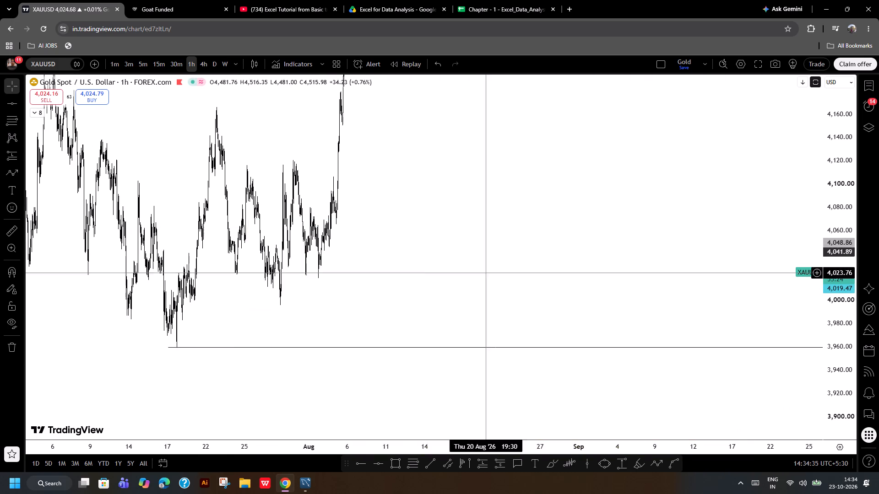
scroll(490, 265, up, 1)
drag(616, 233, 55, 229)
scroll(355, 240, up, 4)
scroll(716, 282, up, 4)
click(532, 267)
scroll(516, 265, up, 1)
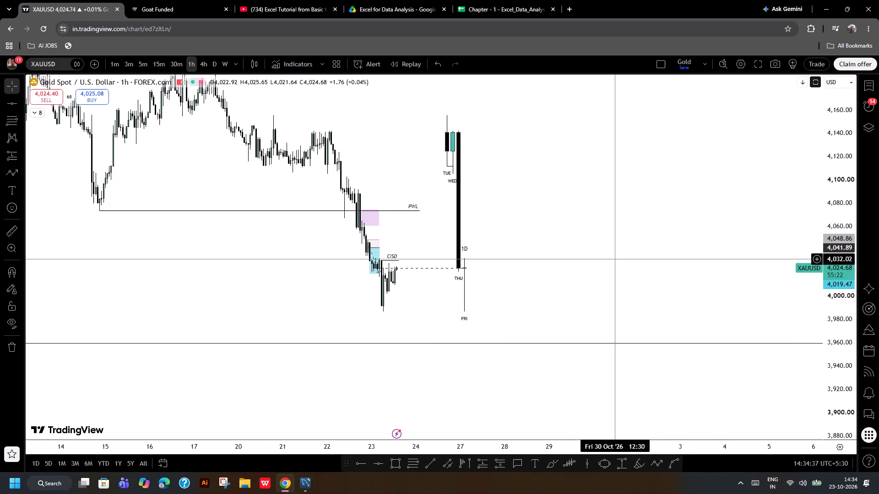
scroll(615, 259, up, 4)
drag(395, 266, 605, 269)
drag(844, 392, 826, 241)
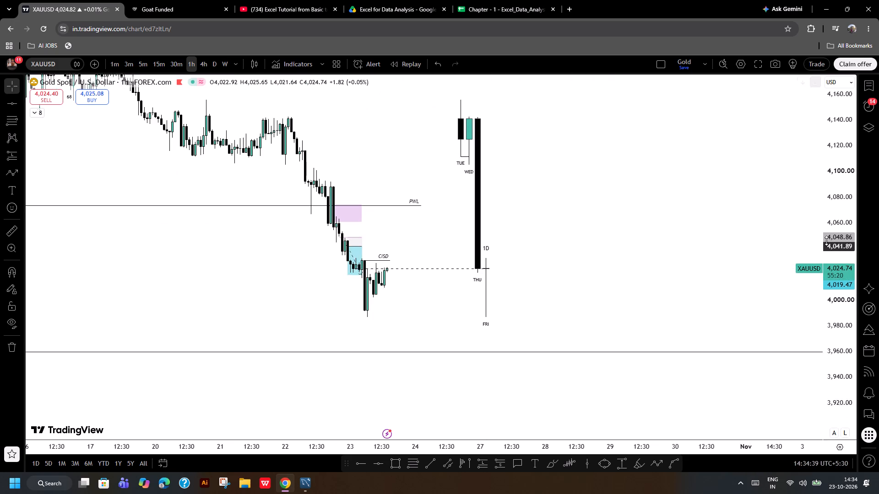
drag(826, 241, 789, 143)
drag(529, 240, 763, 240)
scroll(747, 241, up, 5)
drag(731, 241, 659, 247)
scroll(586, 253, up, 3)
drag(392, 240, 444, 254)
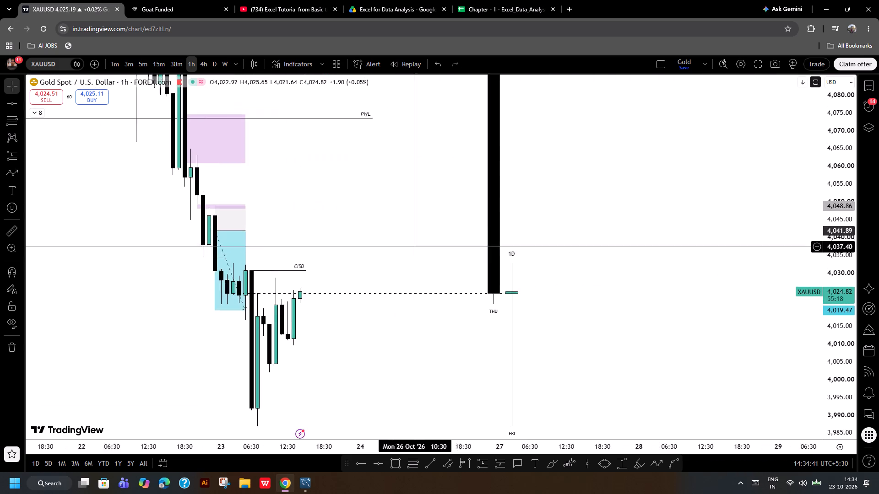
drag(444, 254, 451, 258)
Inspect the short position and the purple zones above it on the 30-minute and 3-minute timeframes.
click(170, 64)
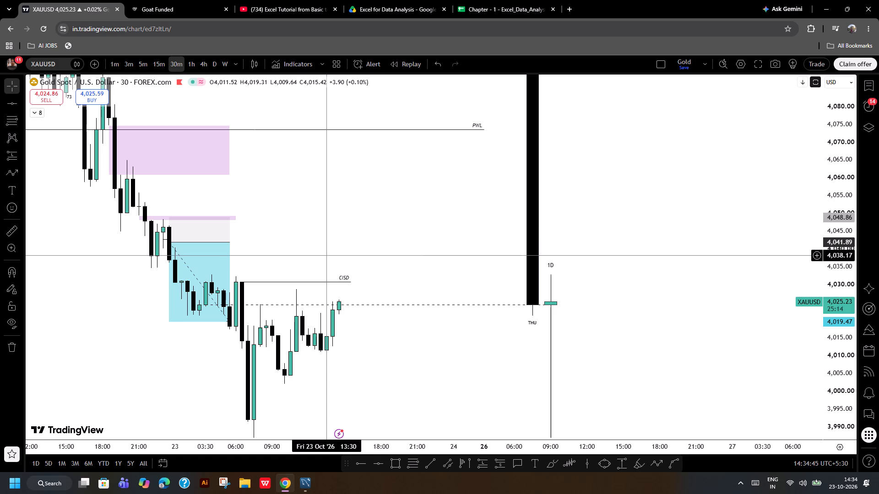
drag(353, 257, 582, 246)
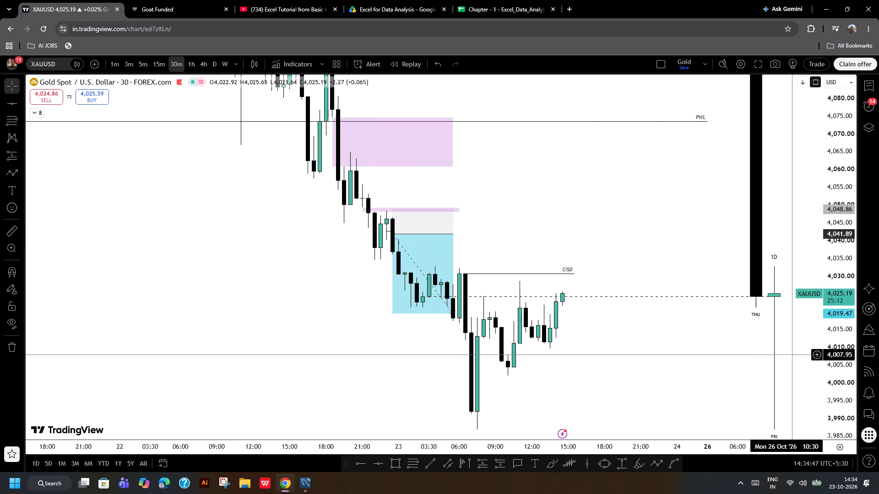
drag(833, 376, 789, 229)
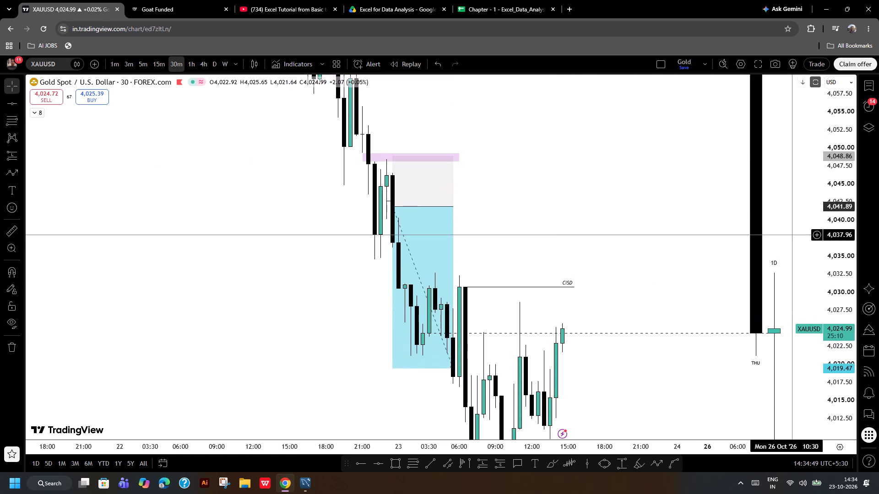
drag(789, 229, 786, 225)
drag(682, 204, 688, 261)
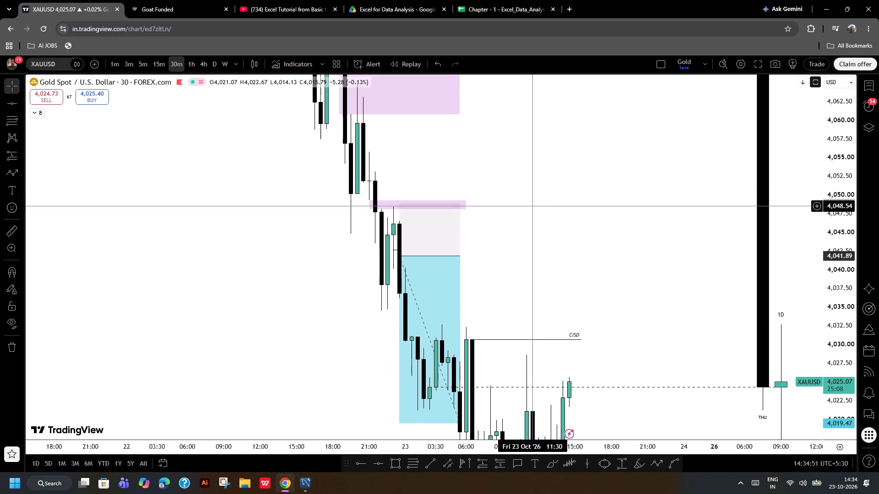
drag(576, 201, 571, 218)
click(125, 56)
scroll(271, 206, down, 11)
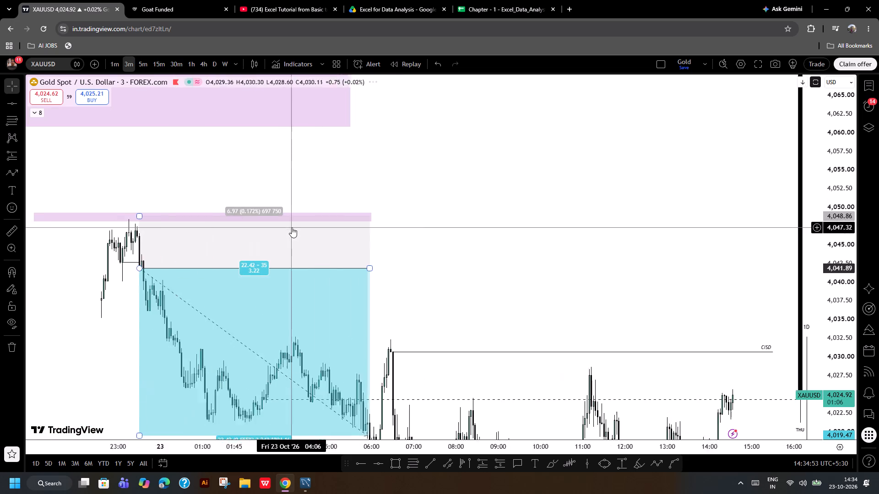
drag(358, 183, 511, 184)
scroll(511, 184, up, 3)
click(511, 184)
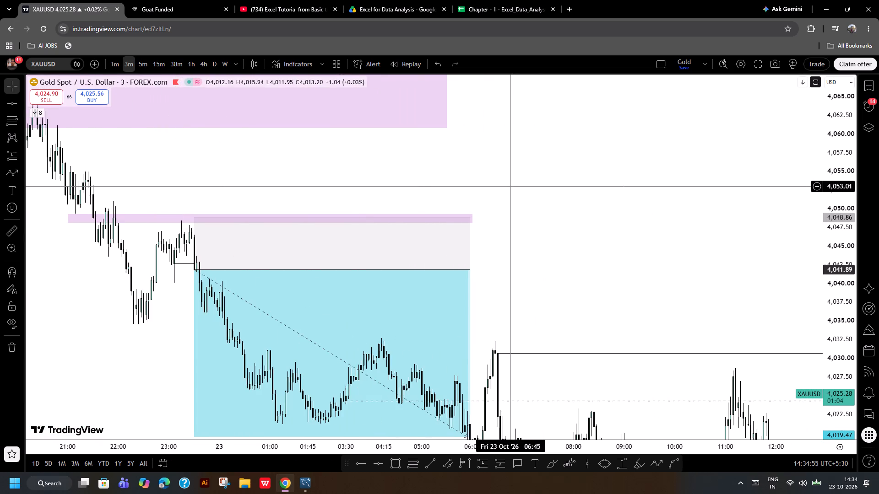
click(266, 198)
Back on the 1-hour timeframe, delete the PWL and CISD lines together with the purple zones and short position.
click(189, 58)
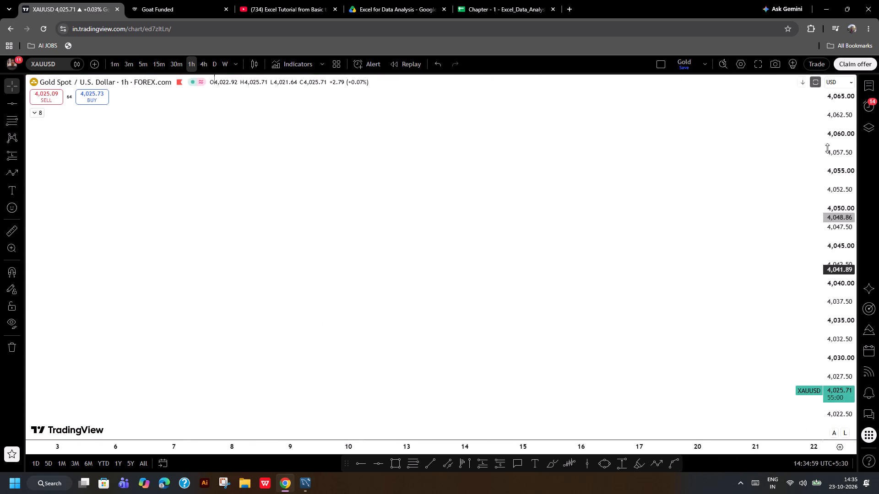
drag(828, 148, 747, 445)
drag(728, 299, 189, 300)
scroll(477, 300, up, 3)
drag(426, 293, 681, 289)
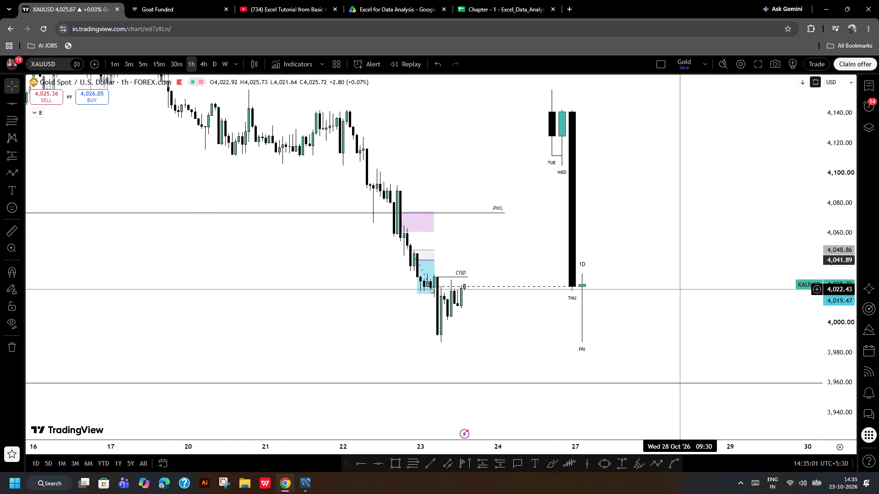
scroll(665, 297, up, 2)
drag(649, 305, 648, 296)
scroll(648, 295, down, 4)
drag(717, 272, 691, 310)
scroll(689, 306, down, 3)
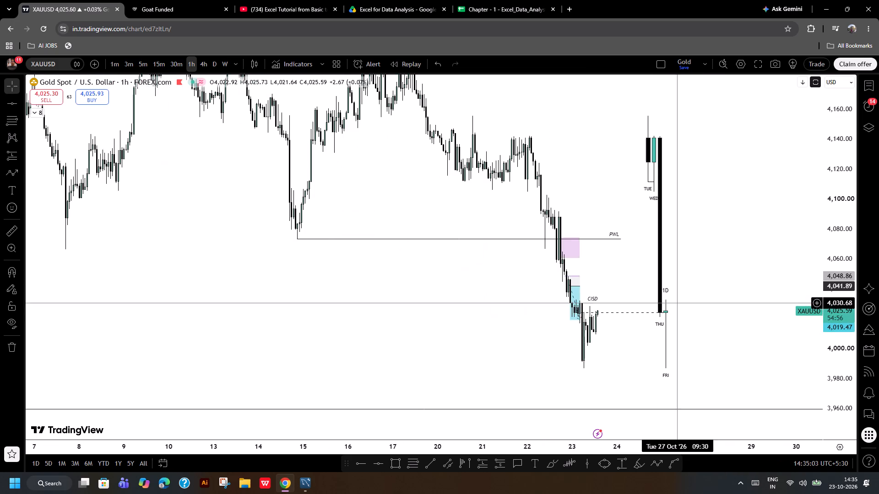
ctrl+drag(262, 194, 763, 360)
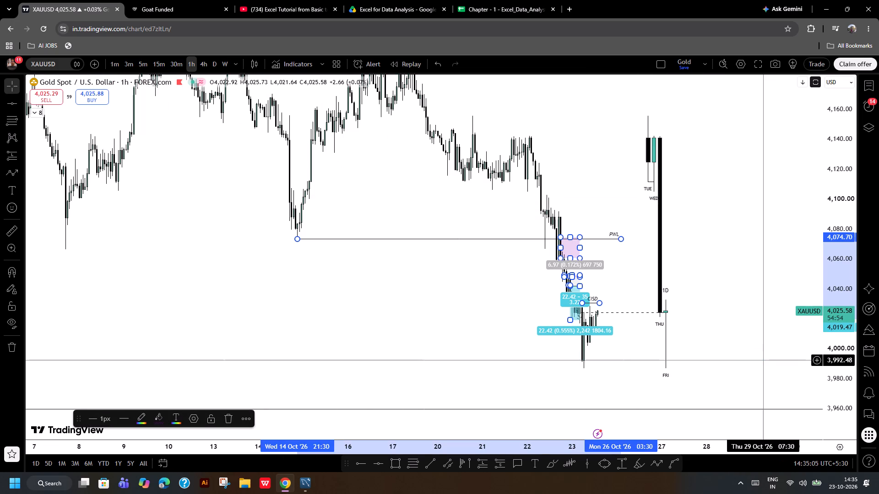
key(BackSpace)
Draw a horizontal trend line at about 4,030.71 from the top of the large bearish 23 October candle past the current candle.
scroll(766, 360, up, 9)
drag(599, 348, 700, 339)
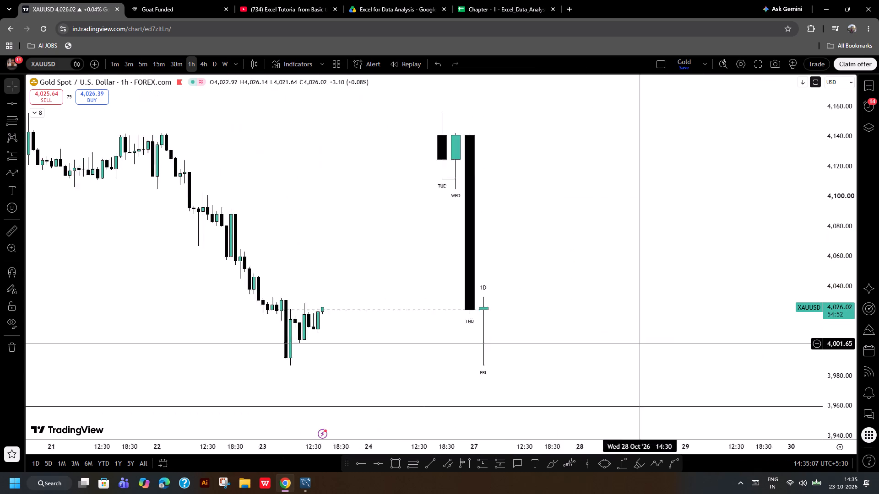
drag(700, 339, 782, 338)
drag(849, 399, 807, 223)
scroll(765, 275, up, 5)
drag(679, 322, 707, 234)
scroll(706, 243, down, 3)
drag(716, 292, 722, 263)
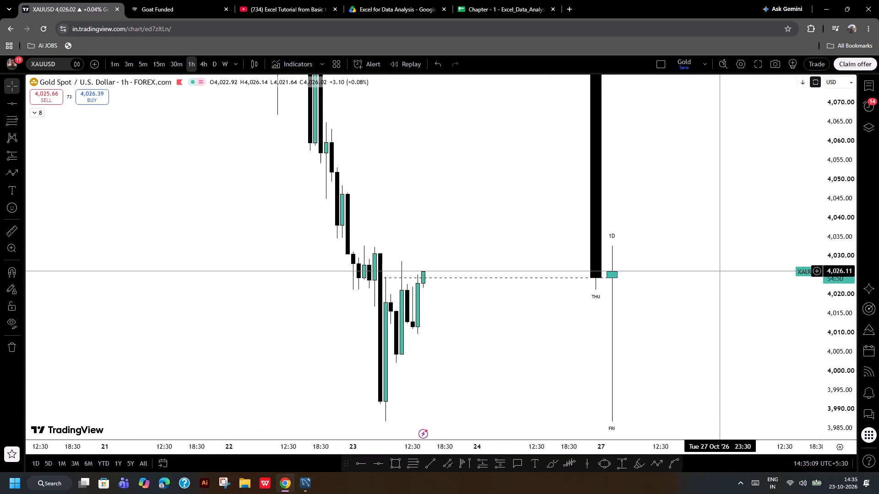
drag(722, 263, 722, 262)
click(434, 469)
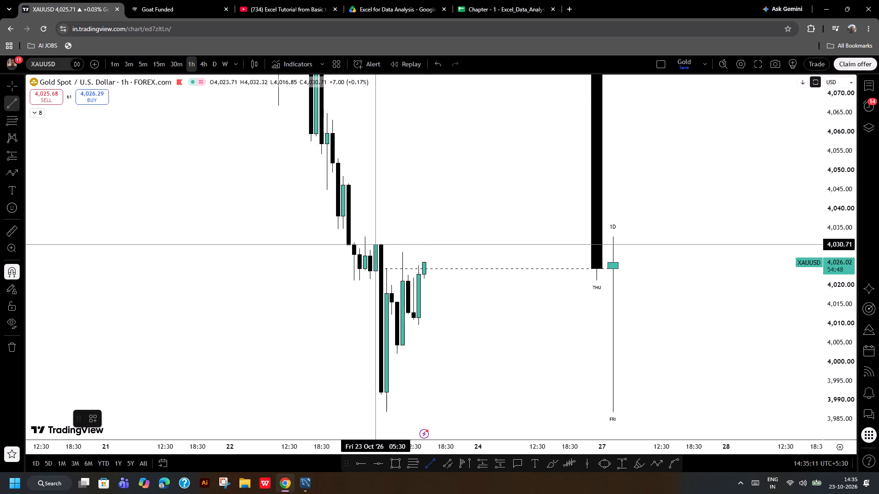
ctrl+click(381, 249)
shift+click(459, 247)
click(455, 223)
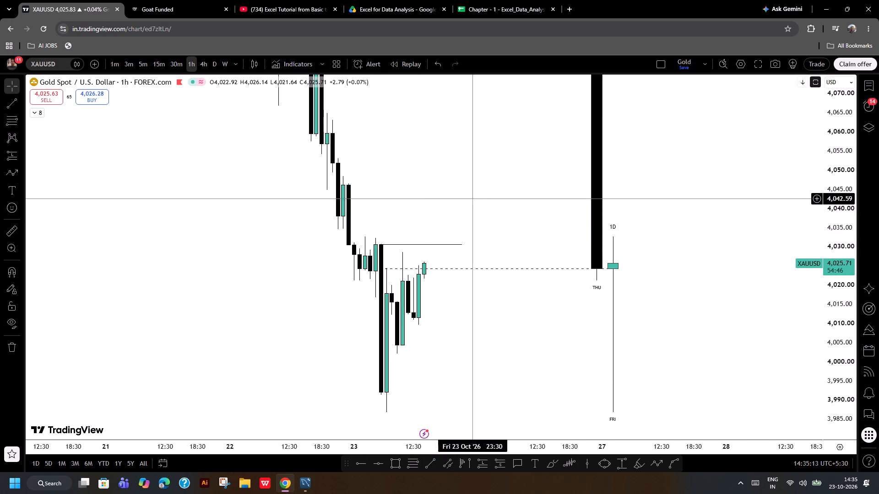
Examine price action below the new line, comparing the 30-minute and 1-hour timeframes.
scroll(491, 191, down, 1)
drag(494, 190, 511, 144)
scroll(511, 144, up, 3)
drag(511, 144, 505, 162)
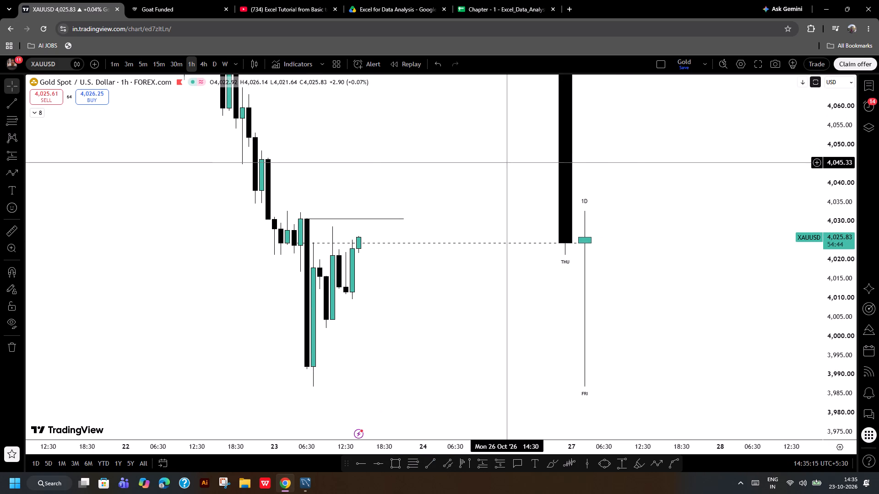
click(179, 63)
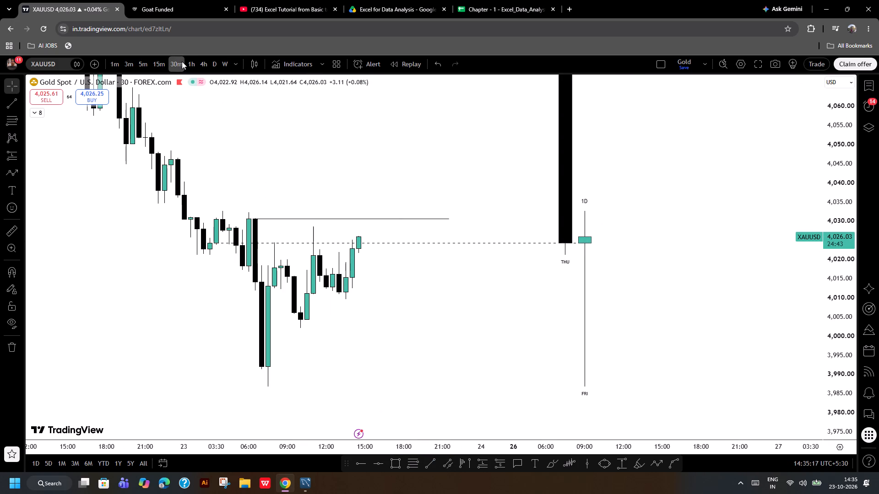
click(194, 61)
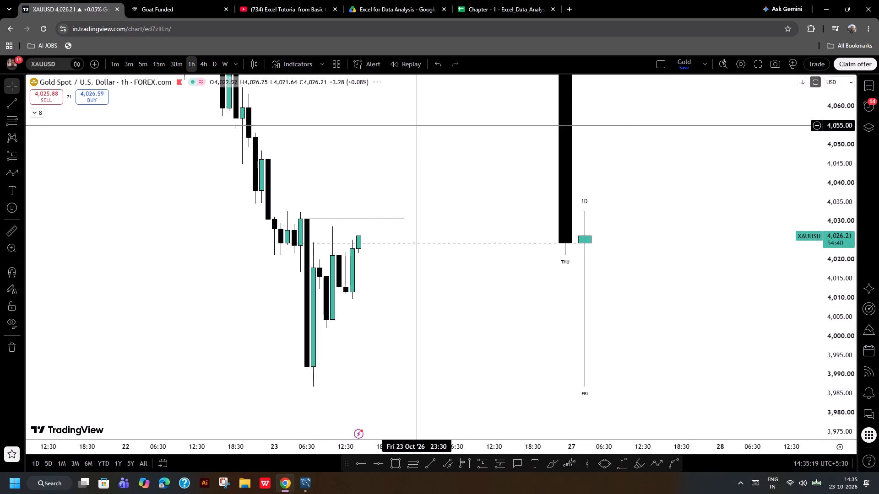
click(418, 125)
scroll(426, 143, up, 2)
scroll(414, 150, down, 4)
drag(504, 150, 483, 150)
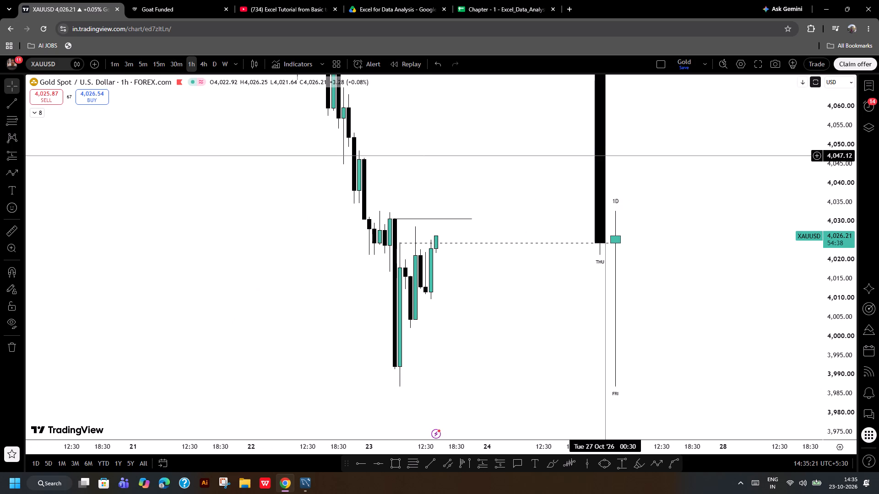